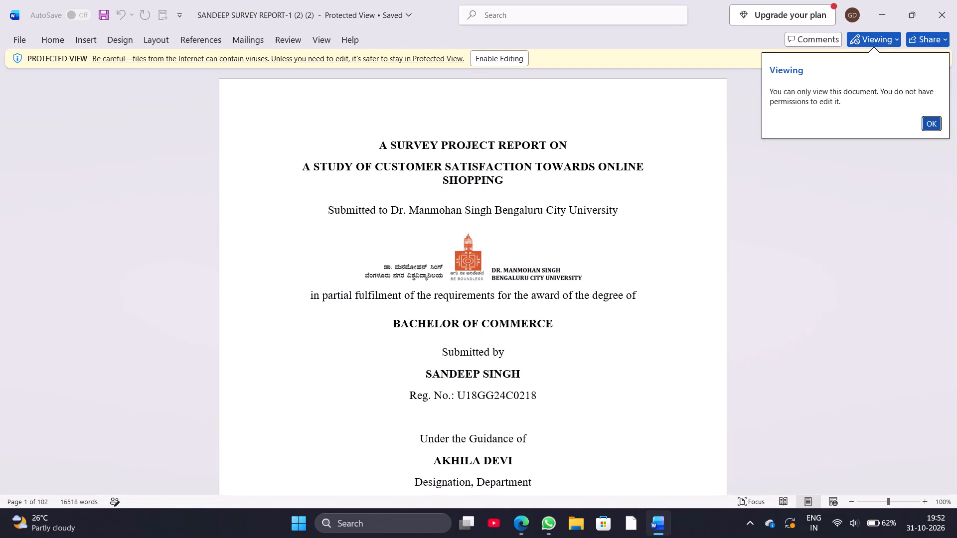
# Enable editing of the protected survey report document.
pyautogui.click(518, 54)
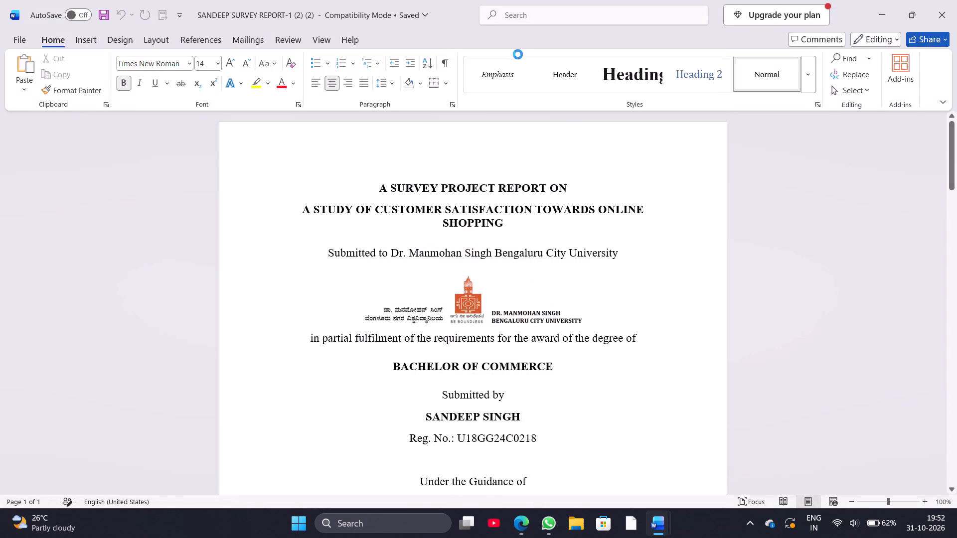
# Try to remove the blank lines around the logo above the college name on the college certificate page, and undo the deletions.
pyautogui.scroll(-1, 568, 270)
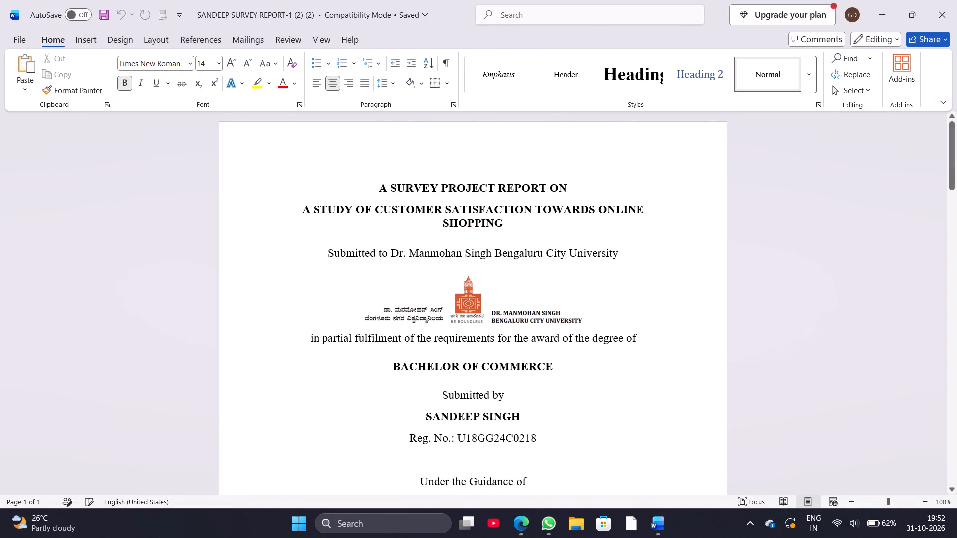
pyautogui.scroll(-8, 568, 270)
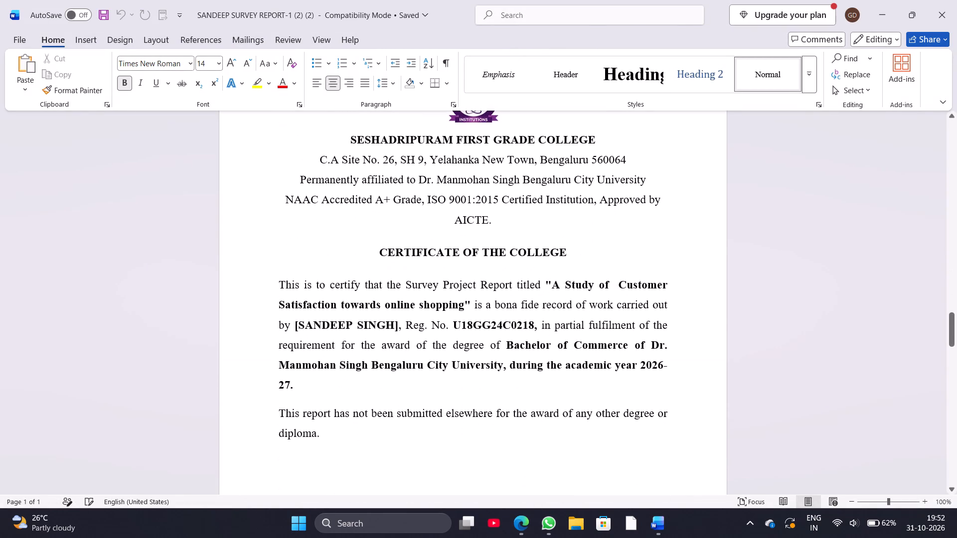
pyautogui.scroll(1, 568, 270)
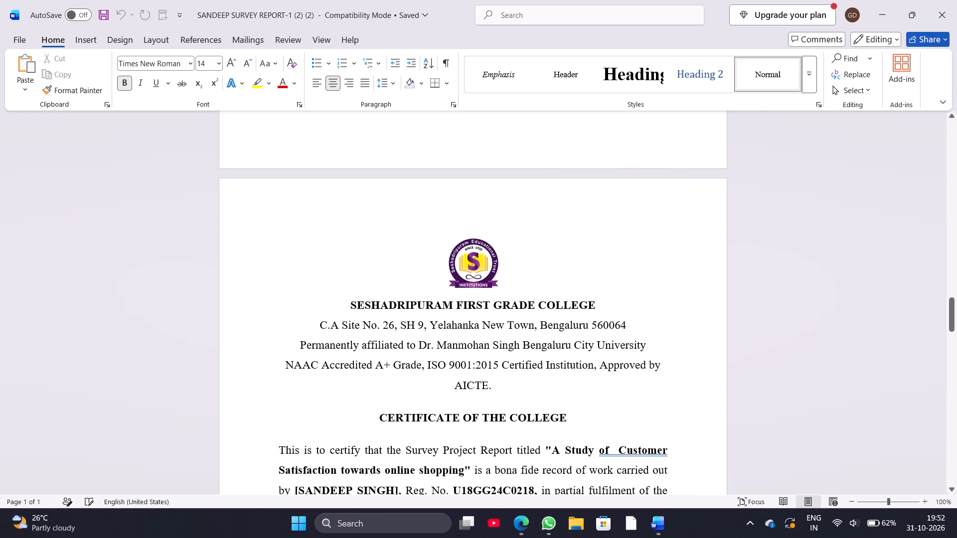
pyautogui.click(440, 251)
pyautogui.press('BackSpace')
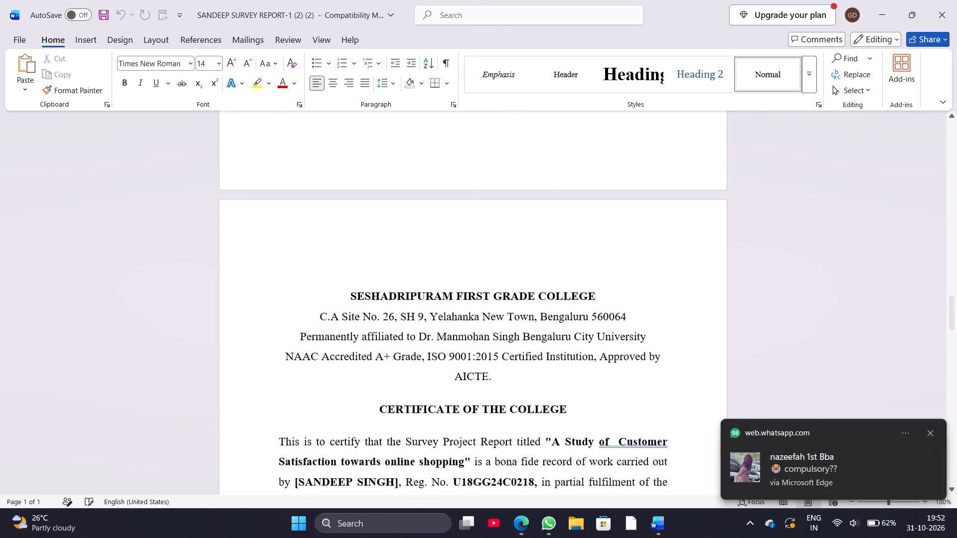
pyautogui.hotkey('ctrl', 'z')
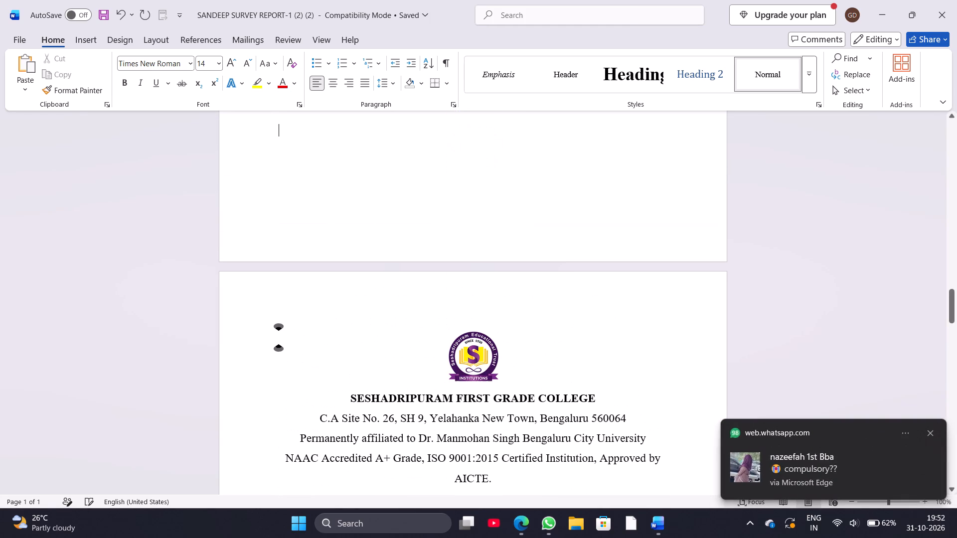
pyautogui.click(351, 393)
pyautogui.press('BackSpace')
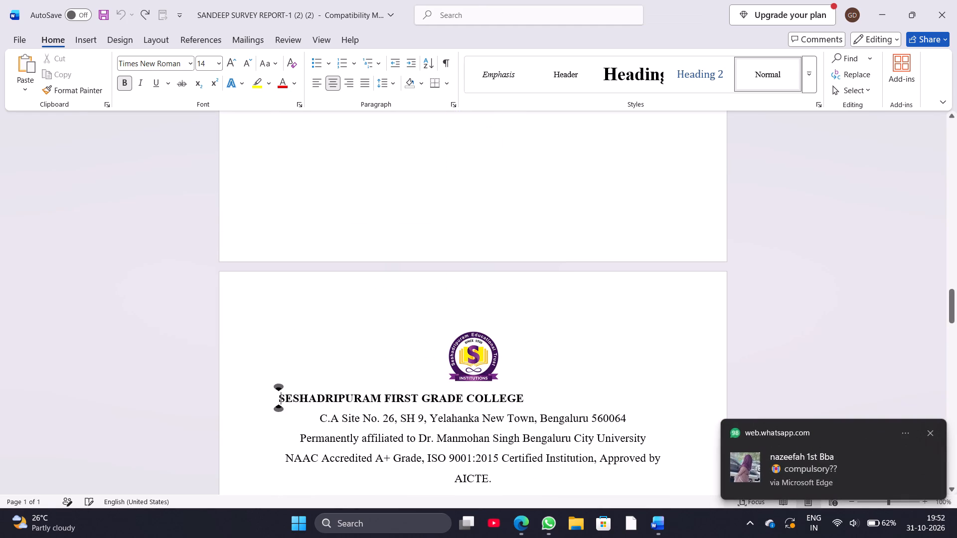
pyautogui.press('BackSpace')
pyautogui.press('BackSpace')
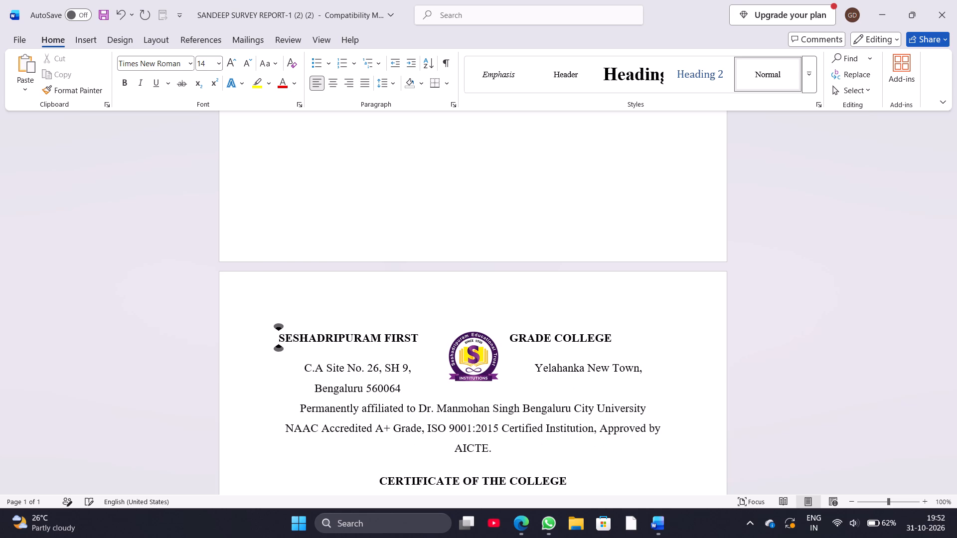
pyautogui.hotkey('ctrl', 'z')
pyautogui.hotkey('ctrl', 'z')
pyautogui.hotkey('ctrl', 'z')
# Delete one blank line above the Place and Principal line on the college certificate page.
pyautogui.scroll(-5, 351, 393)
pyautogui.scroll(1, 351, 393)
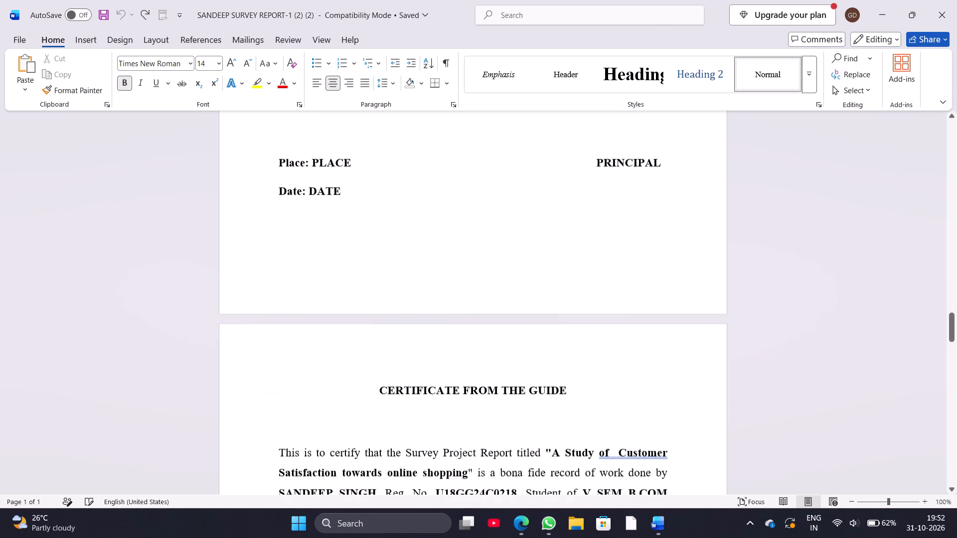
pyautogui.scroll(1, 351, 393)
pyautogui.scroll(-1, 338, 433)
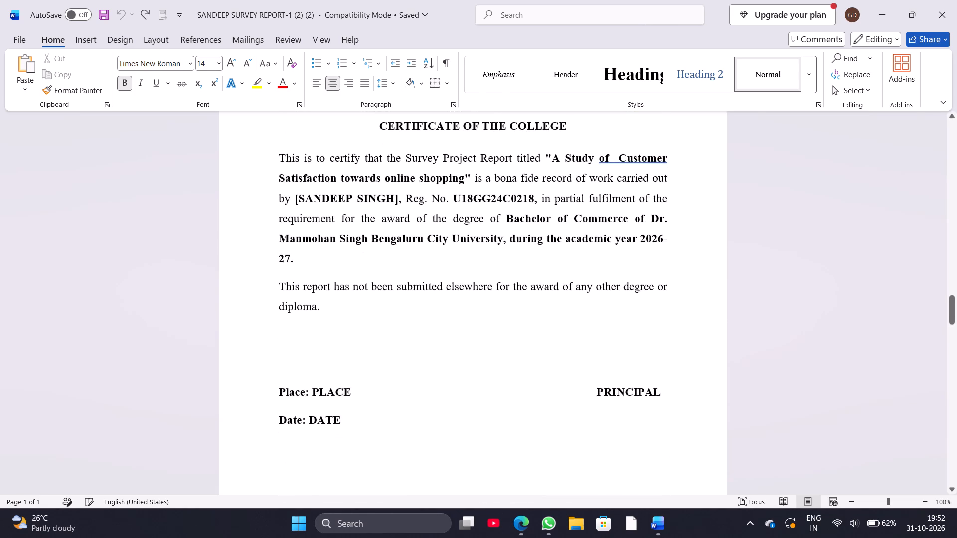
pyautogui.click(274, 384)
pyautogui.press('BackSpace')
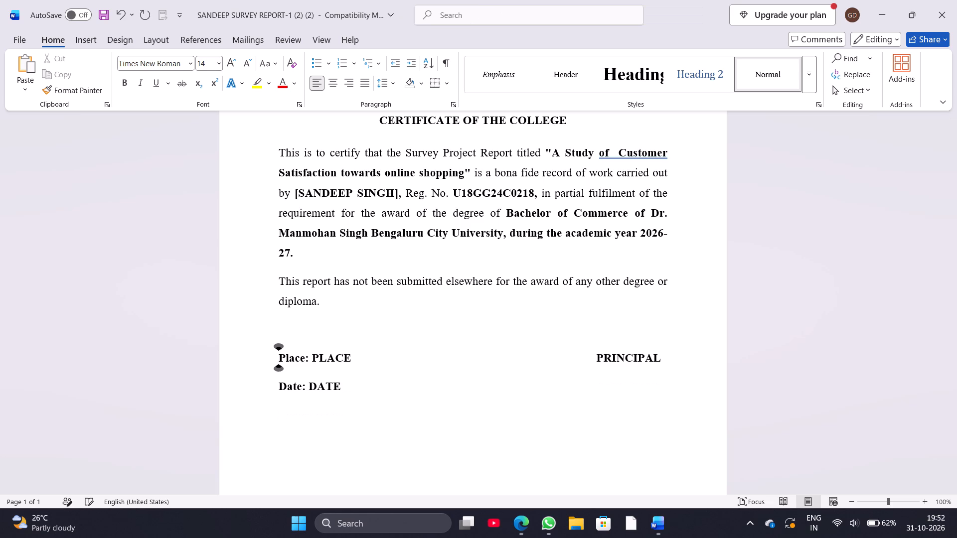
# Set the college name, address, affiliation and accreditation lines on the college certificate to font size 12.
pyautogui.scroll(4, 274, 384)
pyautogui.scroll(-1, 274, 384)
pyautogui.scroll(1, 274, 384)
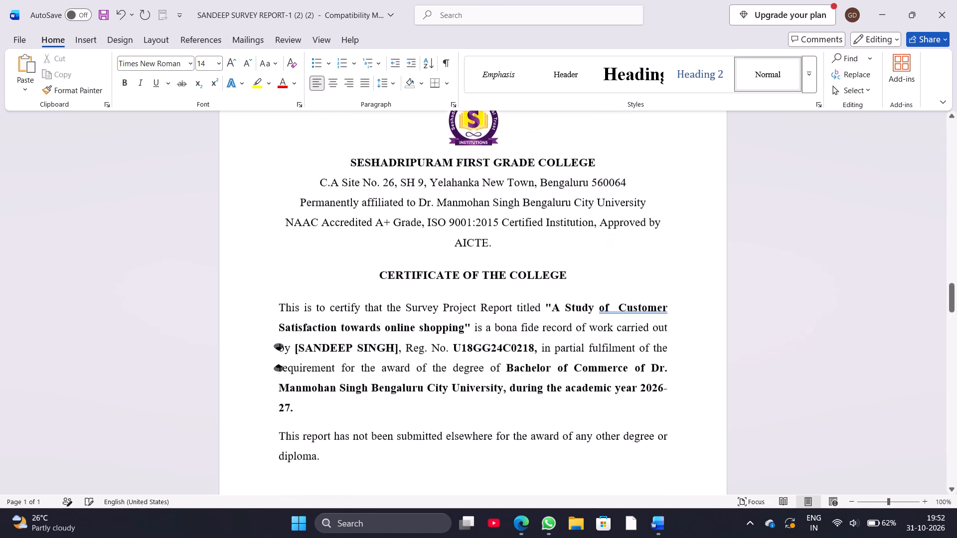
pyautogui.scroll(1, 274, 384)
pyautogui.click(318, 212)
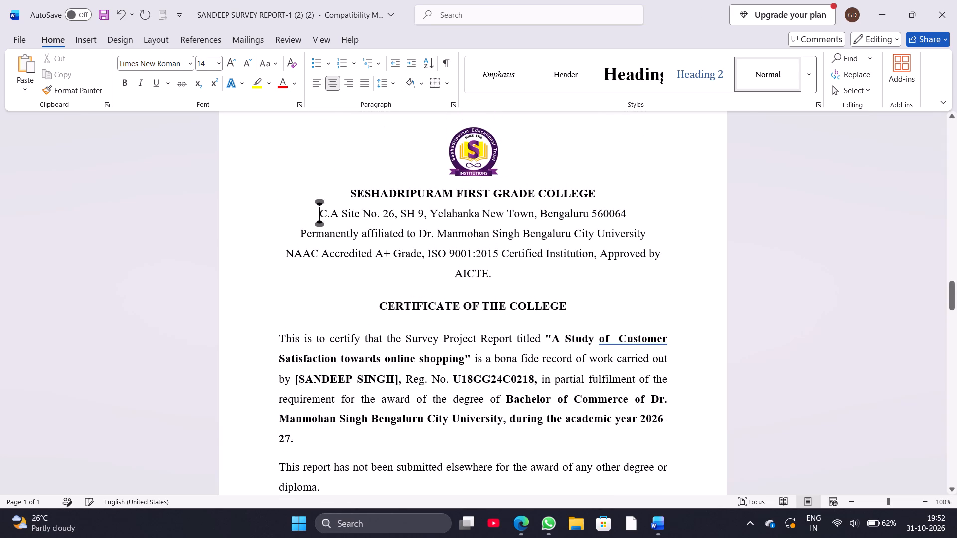
pyautogui.moveTo(348, 188); pyautogui.dragTo(504, 274)
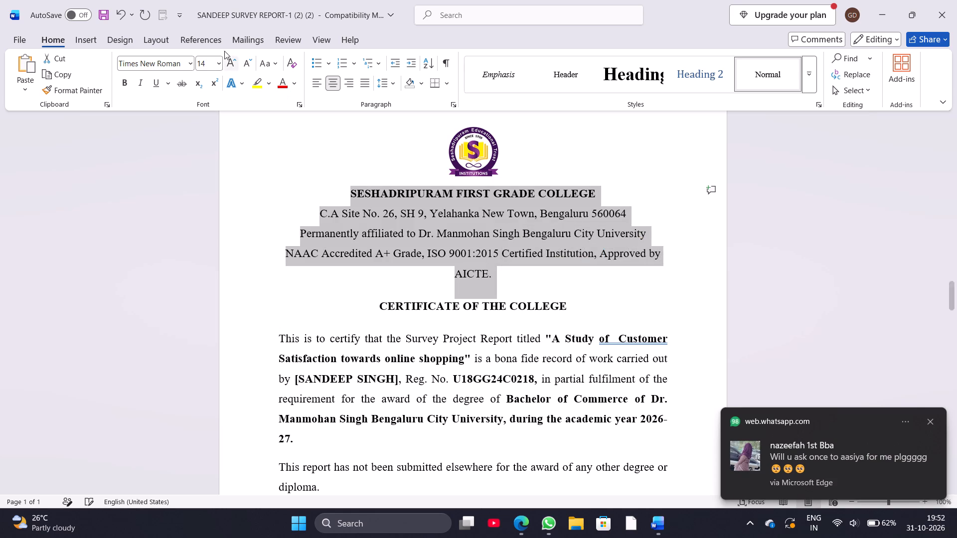
pyautogui.click(217, 60)
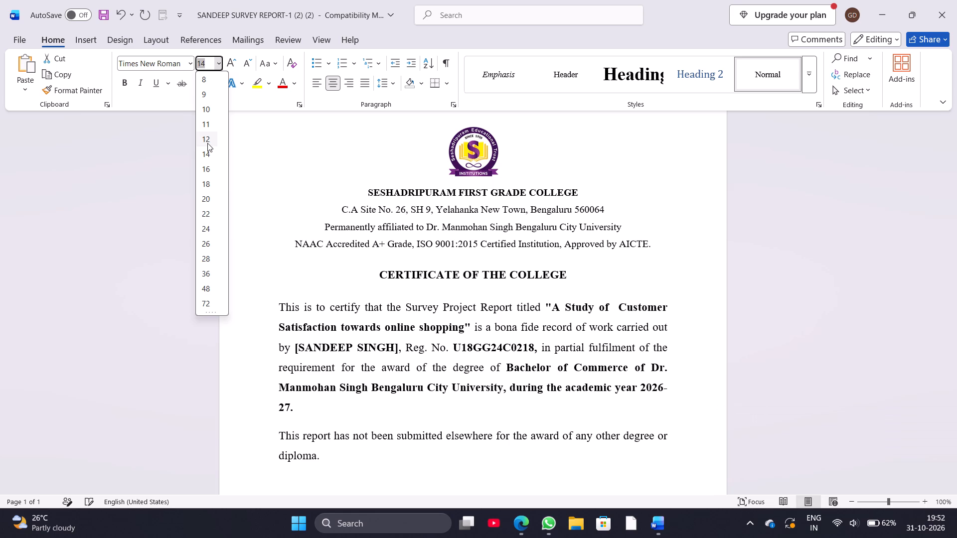
pyautogui.click(201, 141)
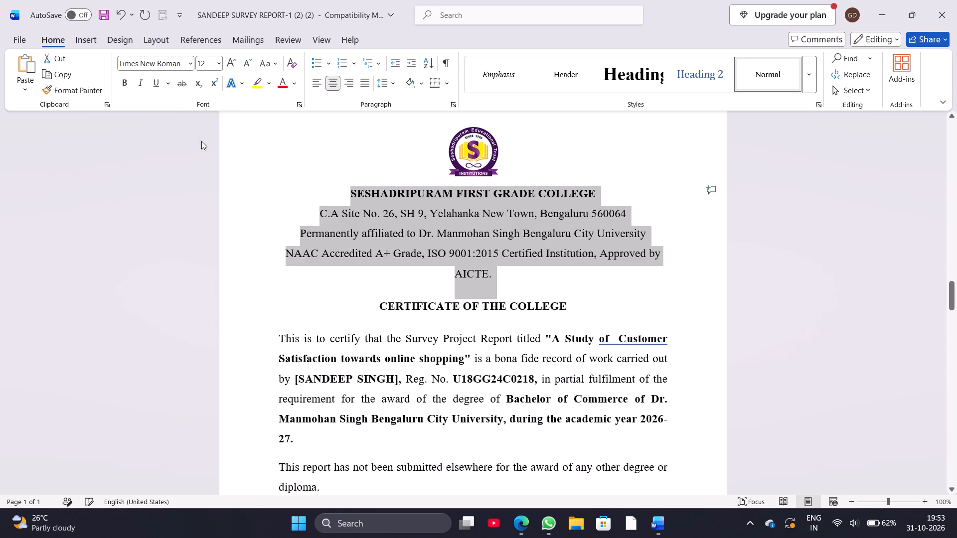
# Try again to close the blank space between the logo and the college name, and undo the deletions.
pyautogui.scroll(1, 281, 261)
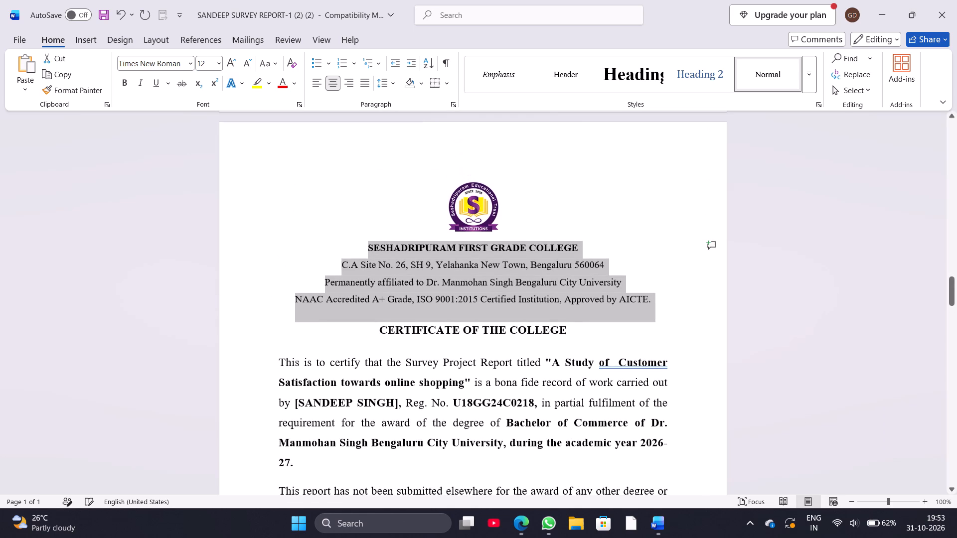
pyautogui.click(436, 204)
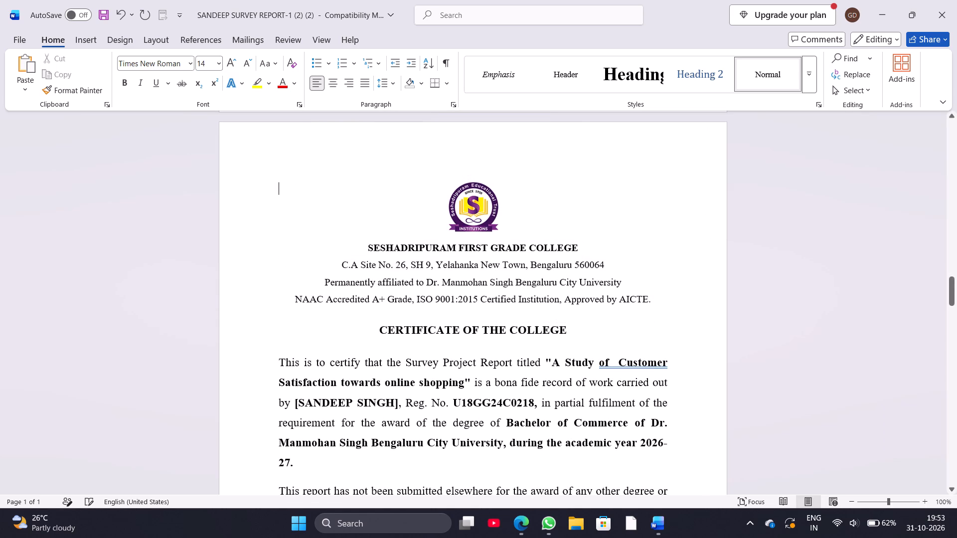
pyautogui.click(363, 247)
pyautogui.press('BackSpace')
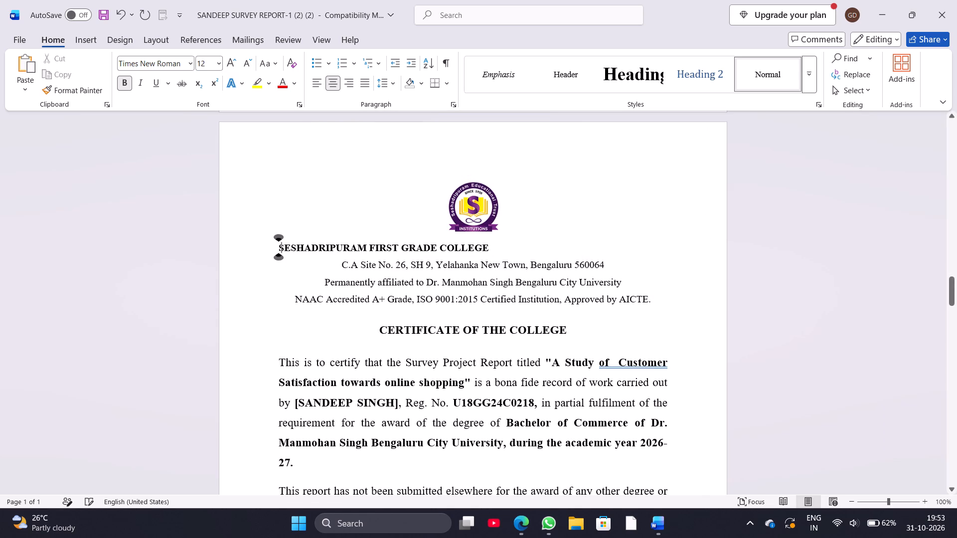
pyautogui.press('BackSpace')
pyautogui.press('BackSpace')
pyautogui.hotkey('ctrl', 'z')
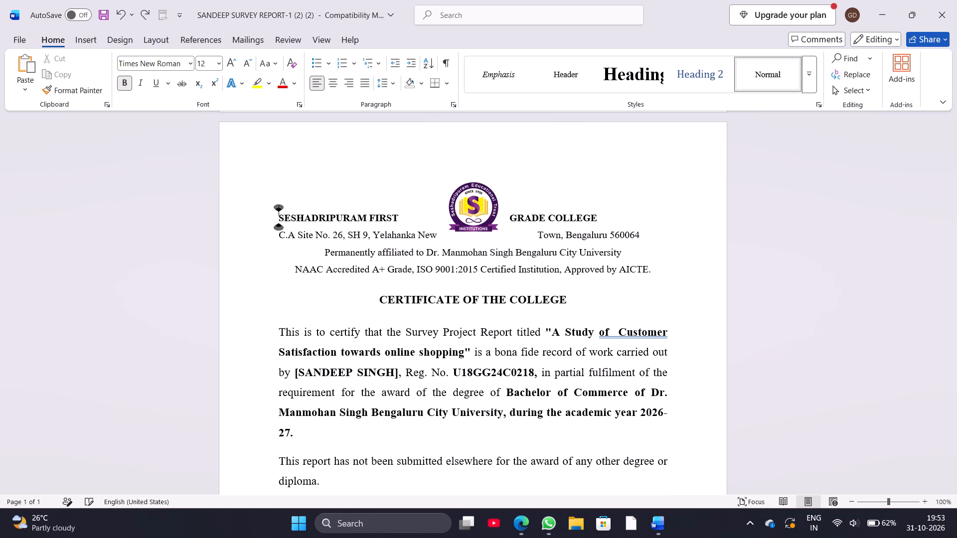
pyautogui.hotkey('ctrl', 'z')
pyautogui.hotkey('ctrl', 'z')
# Remove the extra space before "Customer" in the report title within the Declaration by the Student.
pyautogui.scroll(-1, 389, 328)
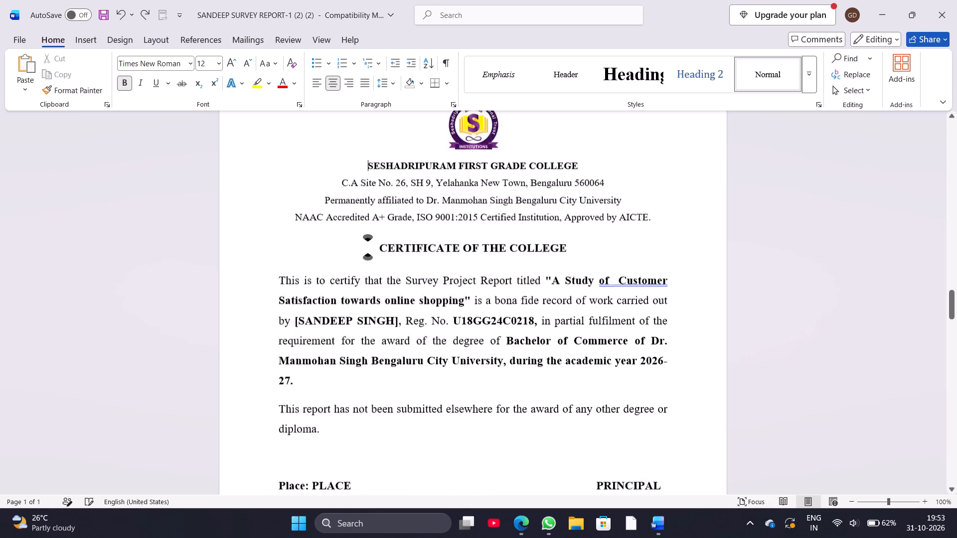
pyautogui.scroll(-6, 389, 328)
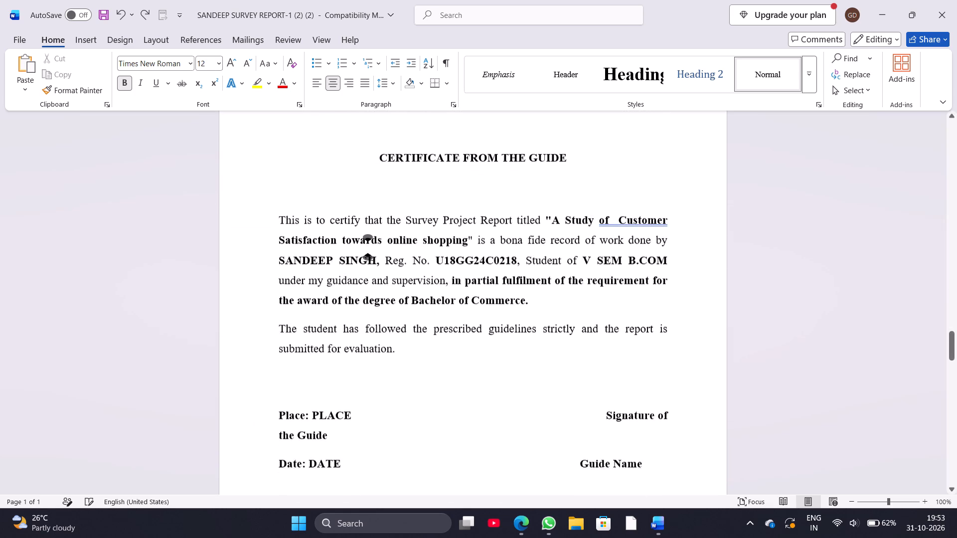
pyautogui.scroll(-7, 389, 328)
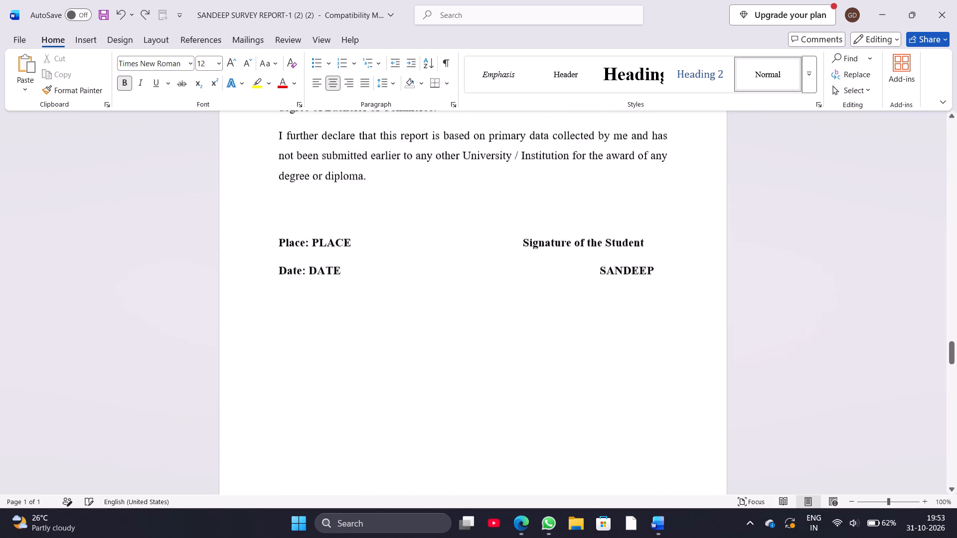
pyautogui.scroll(-1, 389, 328)
pyautogui.scroll(6, 389, 328)
pyautogui.scroll(-1, 374, 384)
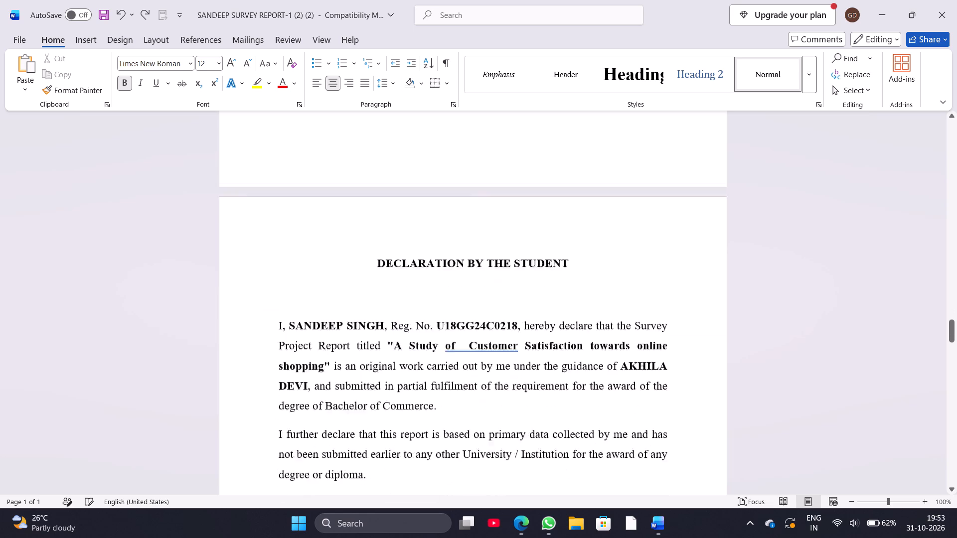
pyautogui.scroll(-1, 374, 384)
pyautogui.click(465, 321)
pyautogui.press('BackSpace')
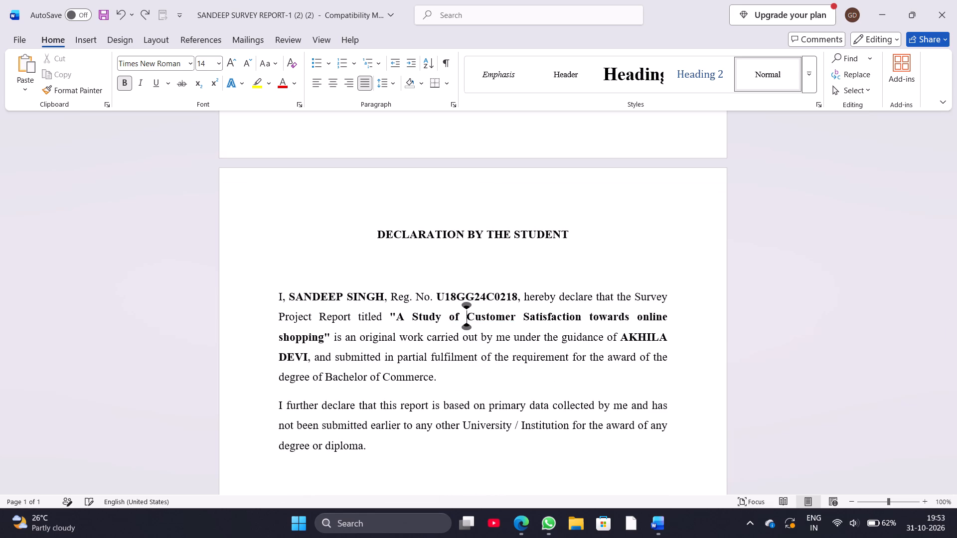
# Delete the underscores following the project guide's name in the first paragraph of the Acknowledgement.
pyautogui.scroll(-2, 465, 321)
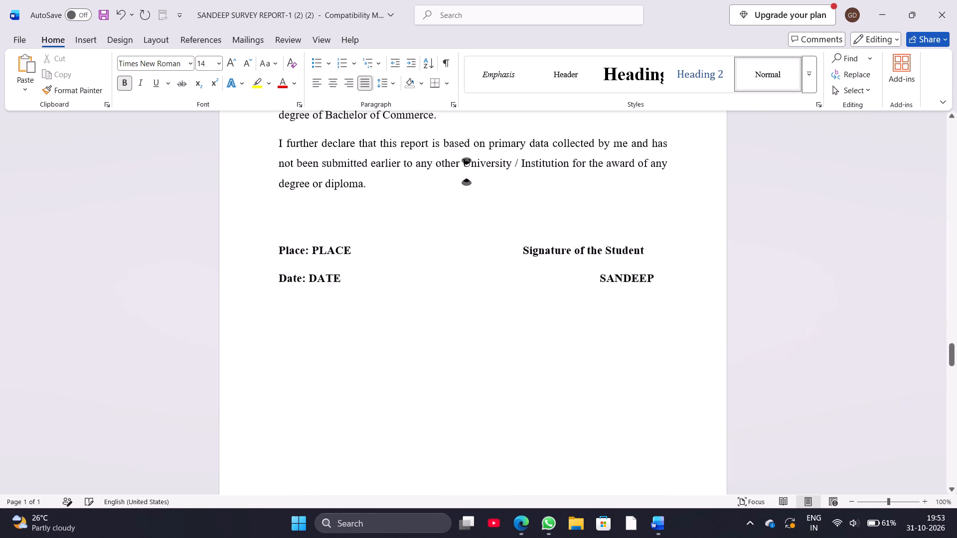
pyautogui.scroll(-5, 465, 321)
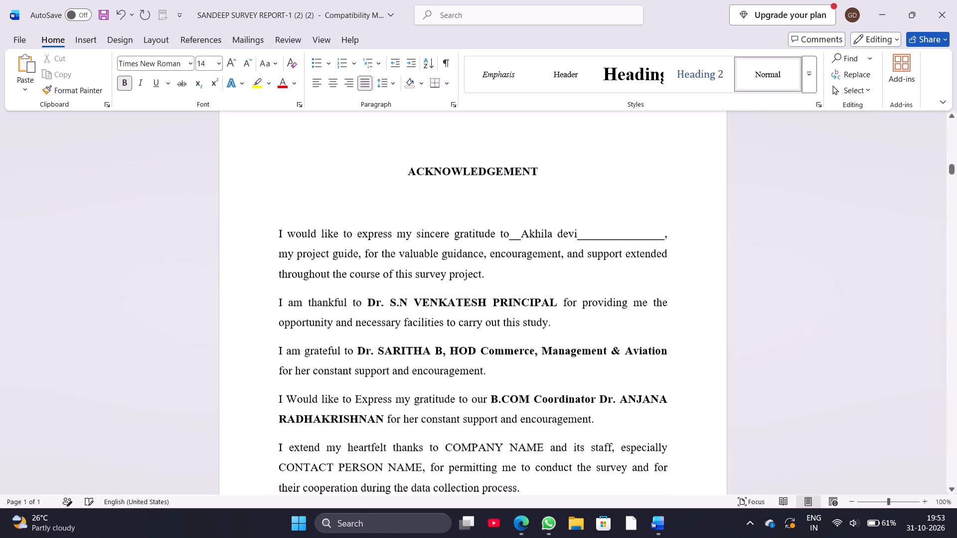
pyautogui.scroll(-2, 465, 321)
pyautogui.scroll(1, 465, 321)
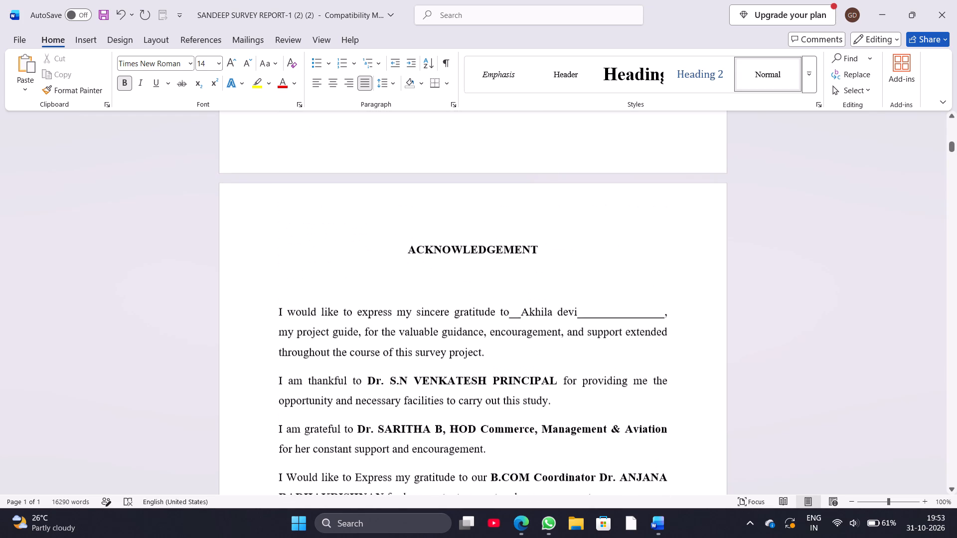
pyautogui.scroll(1, 465, 321)
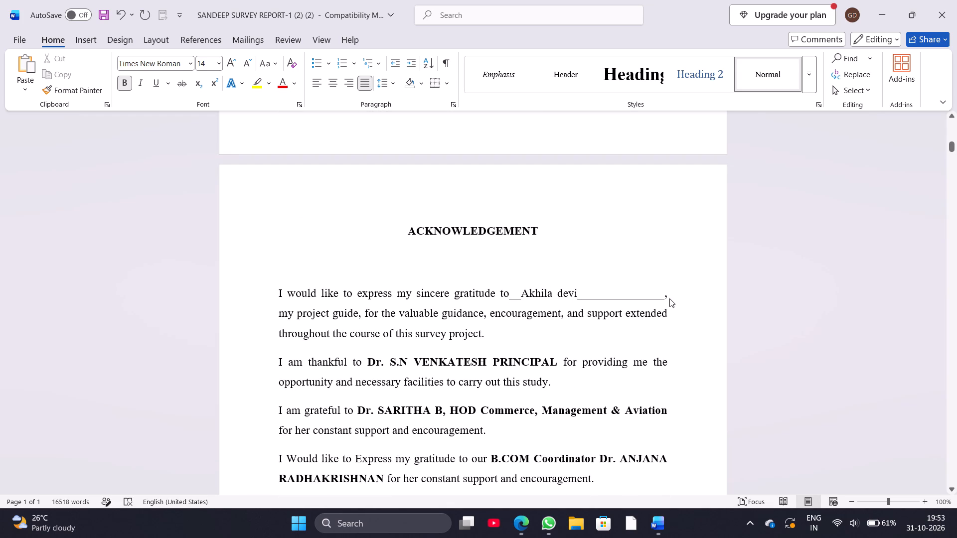
pyautogui.click(664, 298)
pyautogui.press('BackSpace')
pyautogui.press('BackSpace')
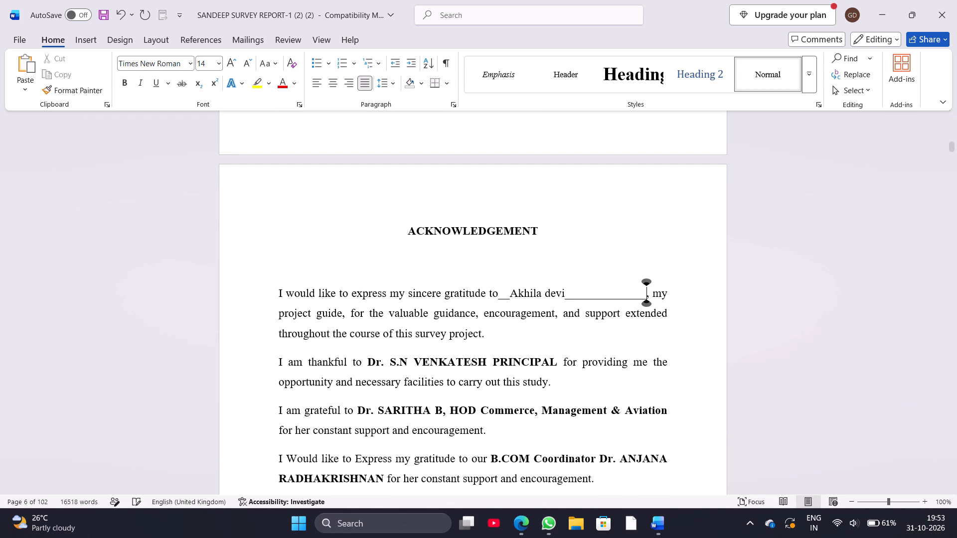
pyautogui.press('BackSpace')
pyautogui.press('BackSpace')
pyautogui.press('BackSpace')
pyautogui.press('BackSpace')
pyautogui.press('BackSpace')
pyautogui.press('BackSpace')
pyautogui.press('BackSpace')
pyautogui.press('BackSpace')
pyautogui.press('BackSpace')
pyautogui.press('BackSpace')
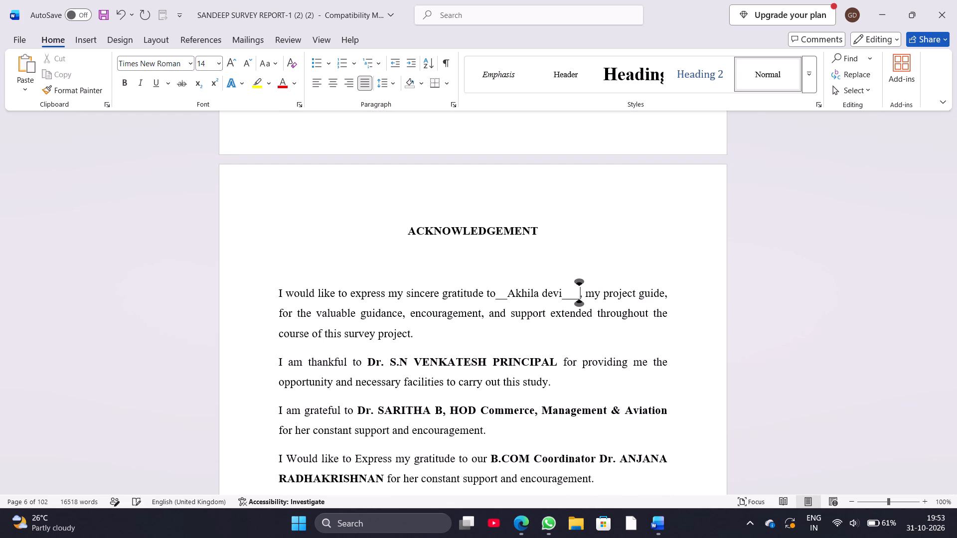
pyautogui.press('BackSpace')
pyautogui.press('BackSpace')
pyautogui.press('BackSpace')
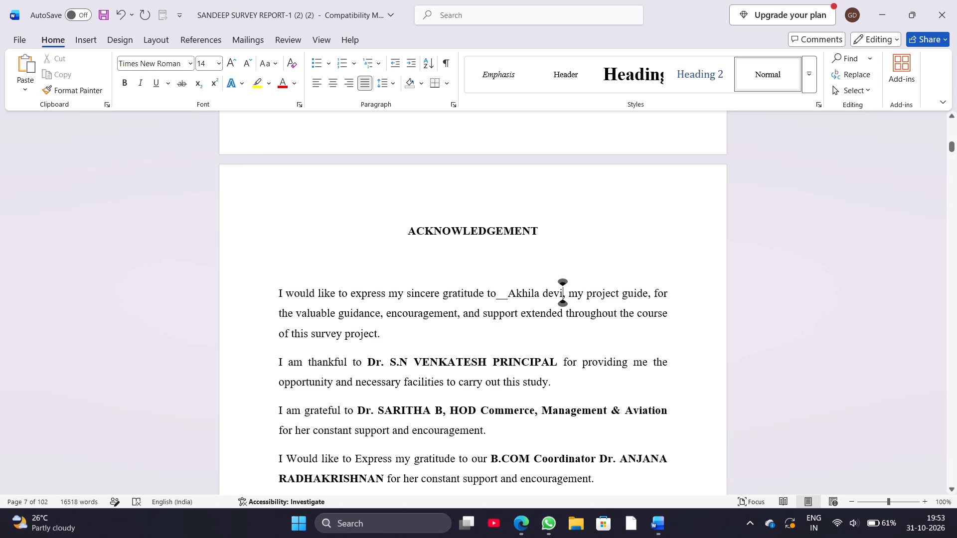
# Replace the underscores before the project guide's name in the Acknowledgement with a space.
pyautogui.click(506, 299)
pyautogui.press('BackSpace')
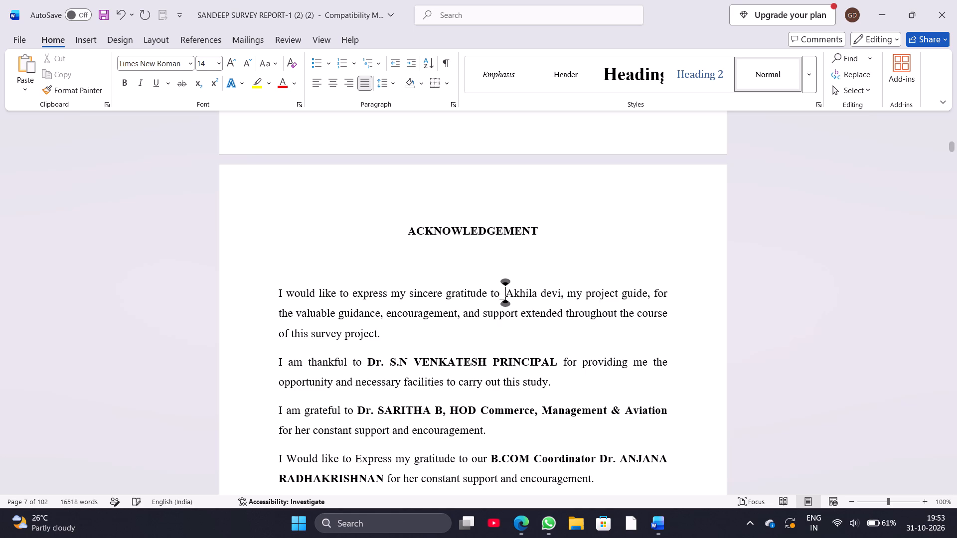
pyautogui.press('BackSpace')
pyautogui.press('space')
# Delete the student's name, UUCMS and registration number lines at the end of the Acknowledgement.
pyautogui.scroll(-3, 506, 299)
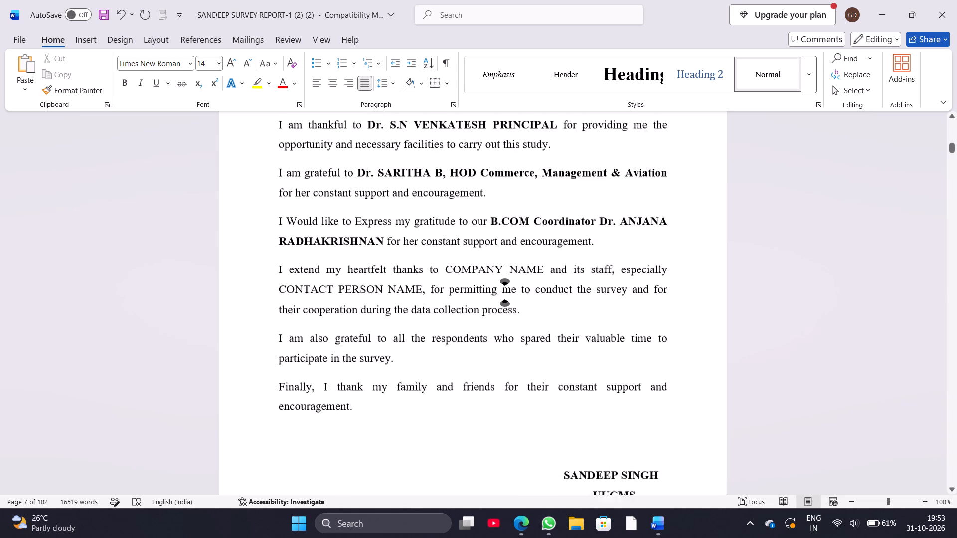
pyautogui.scroll(-2, 506, 299)
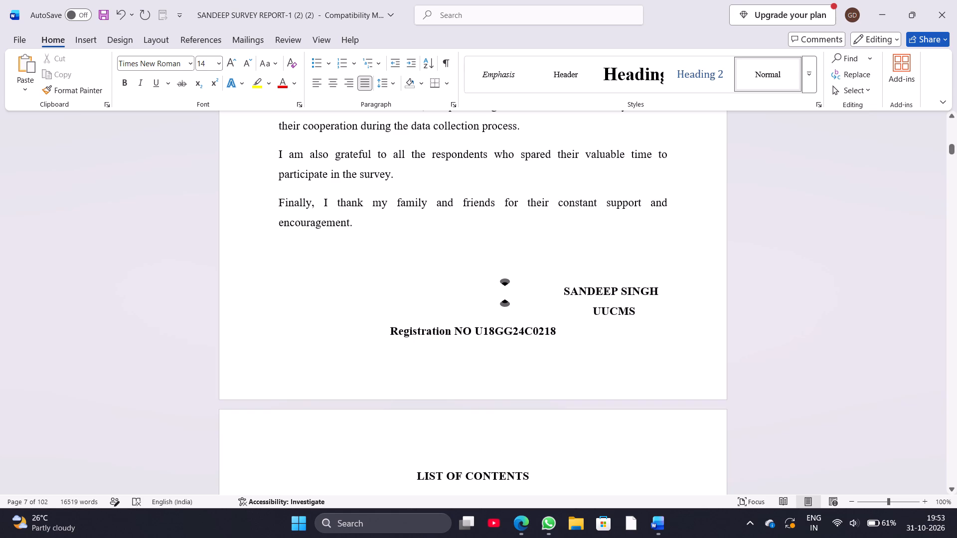
pyautogui.moveTo(563, 290); pyautogui.dragTo(673, 358)
pyautogui.press('Delete')
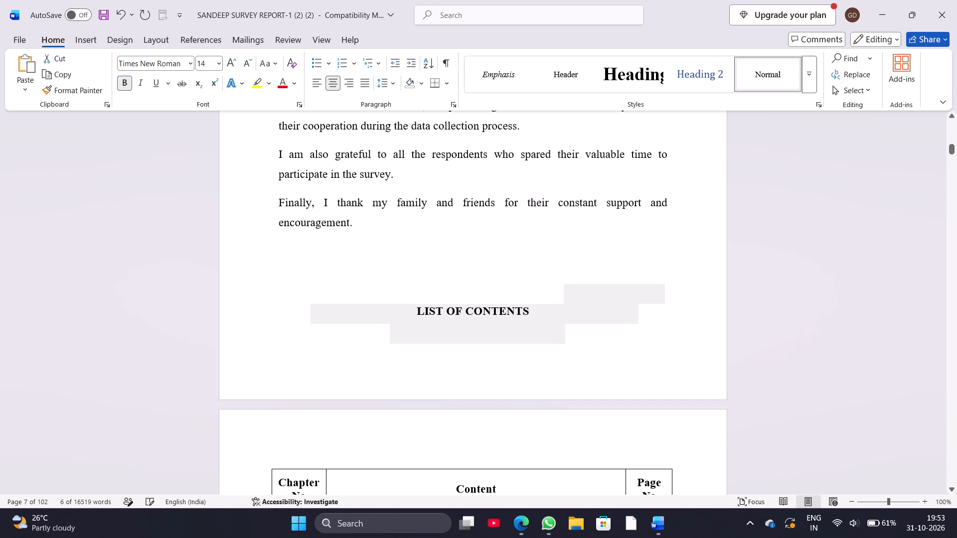
# Insert two blank lines above the LIST OF CONTENTS heading.
pyautogui.click(411, 316)
pyautogui.press('Return')
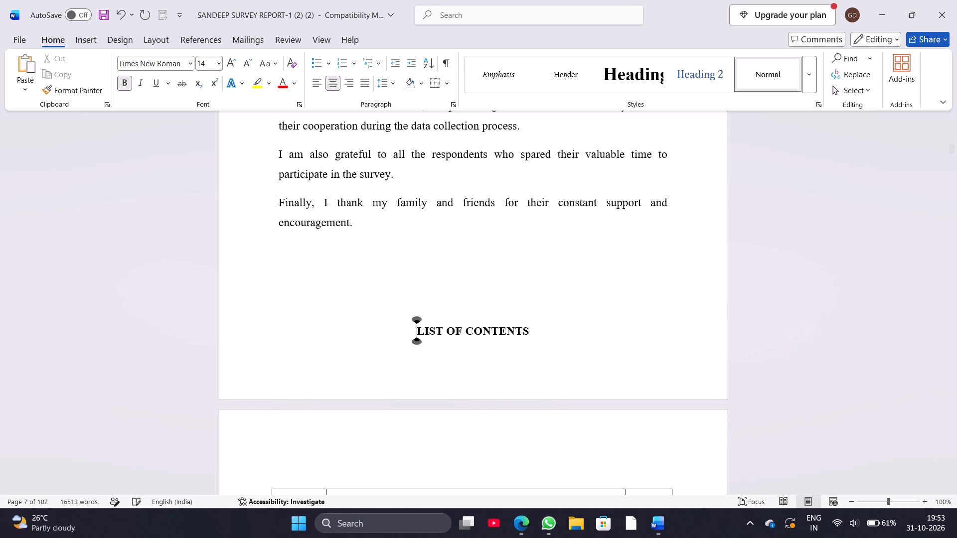
pyautogui.press('Return')
# Delete the student's name below "Signature of the Student" in the Declaration by the Student.
pyautogui.scroll(7, 411, 316)
pyautogui.scroll(-1, 411, 316)
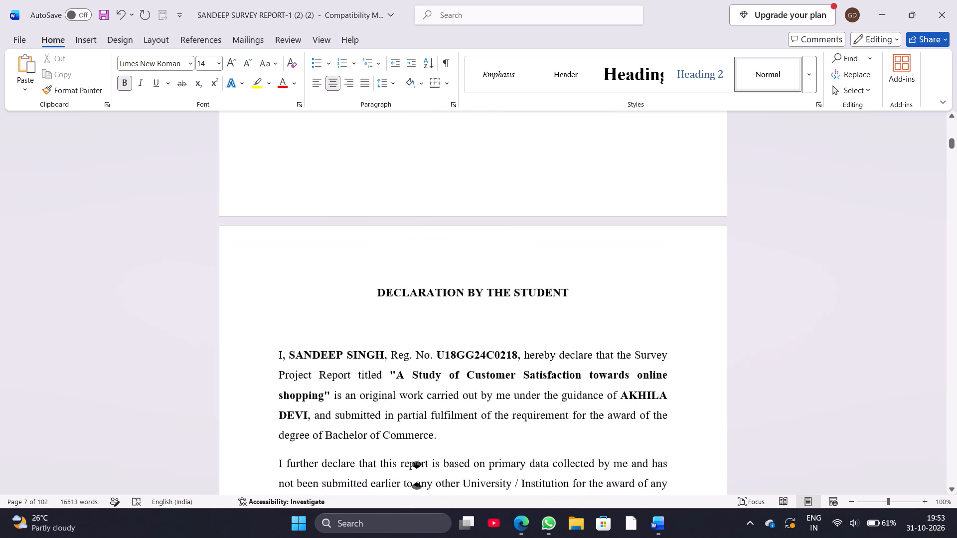
pyautogui.scroll(-1, 411, 316)
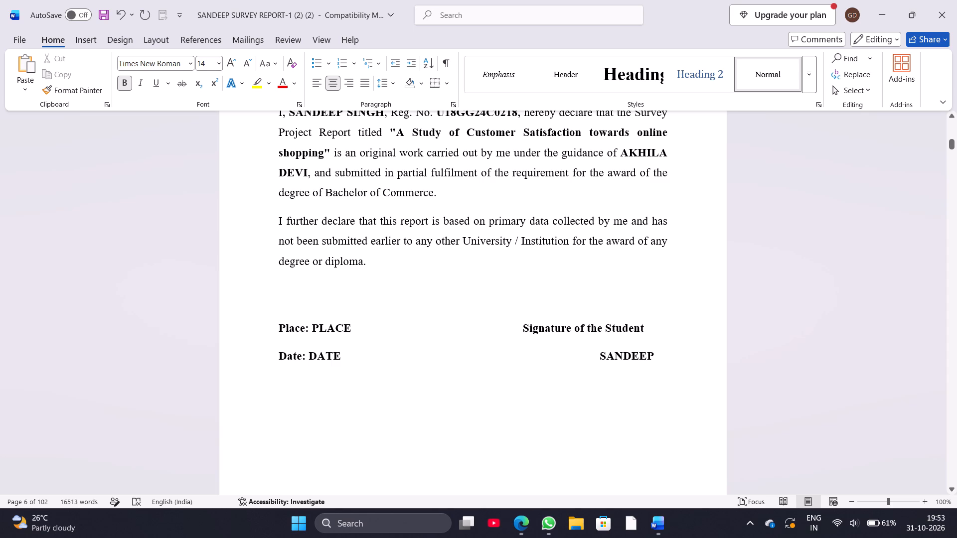
pyautogui.moveTo(594, 358); pyautogui.dragTo(683, 373)
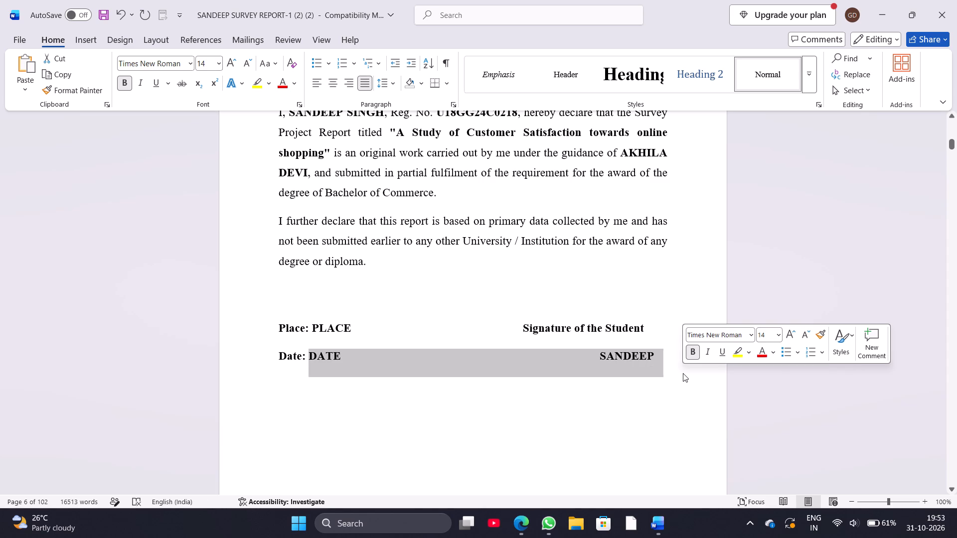
pyautogui.click(595, 353)
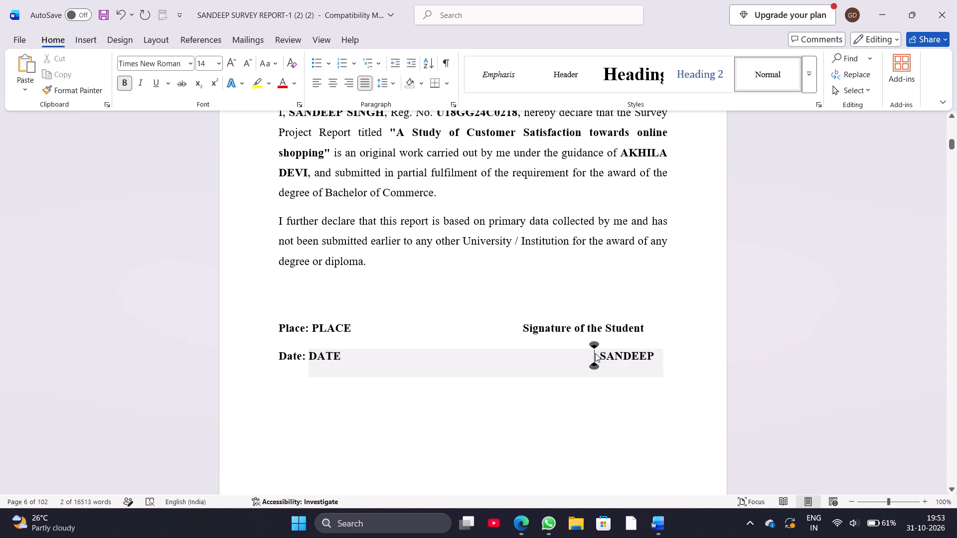
pyautogui.click(595, 353)
pyautogui.moveTo(603, 358); pyautogui.dragTo(664, 383)
pyautogui.press('Delete')
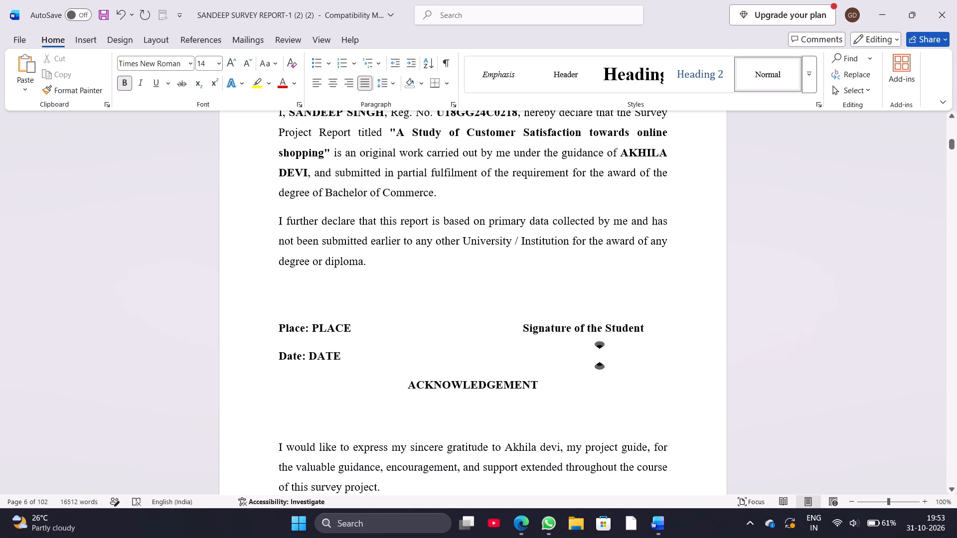
# Insert six blank lines above the ACKNOWLEDGEMENT heading to push it onto the next page.
pyautogui.click(409, 387)
pyautogui.press('Return')
pyautogui.press('Return')
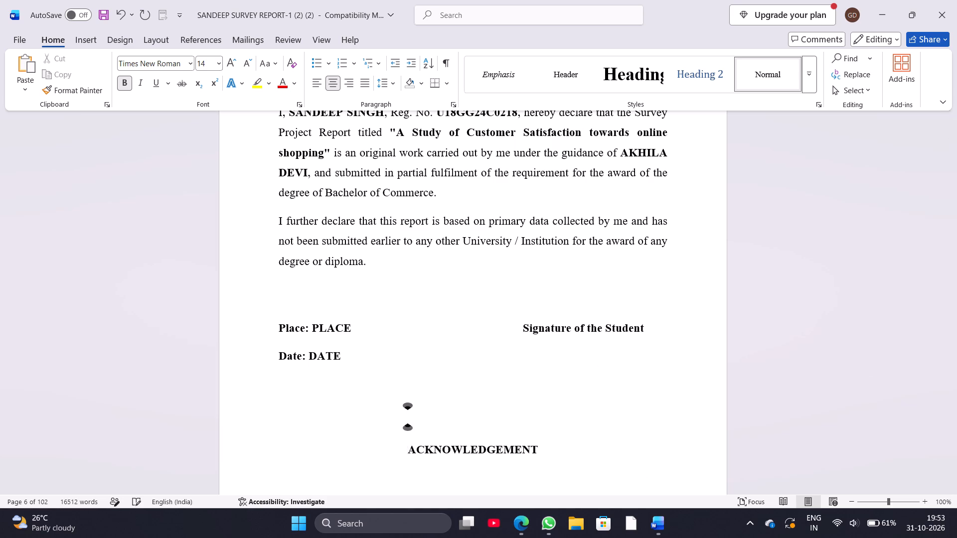
pyautogui.press('Return')
pyautogui.press('Return')
pyautogui.press('Return')
pyautogui.press('Return')
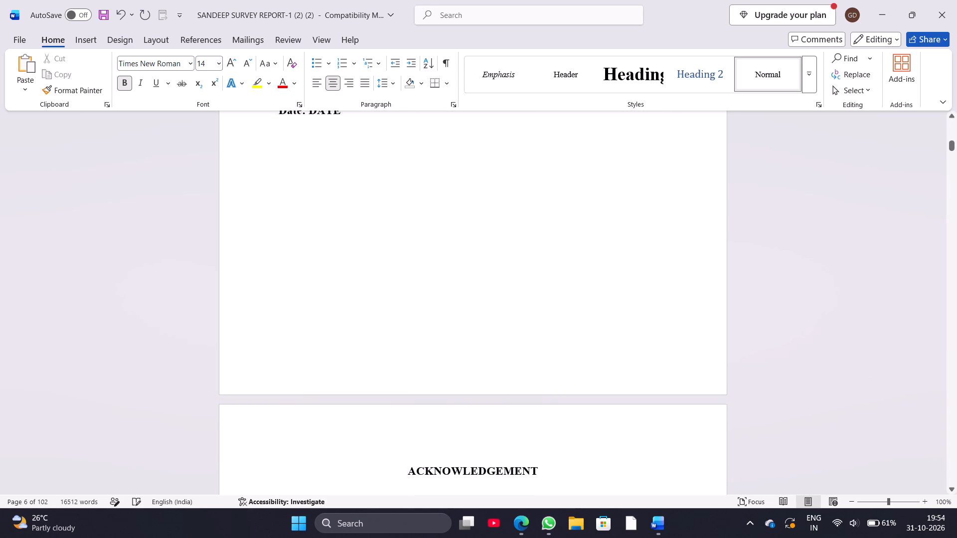
# Replace the PLACE placeholder in the Declaration by the Student with "BENGLURU".
pyautogui.scroll(2, 409, 387)
pyautogui.click(360, 338)
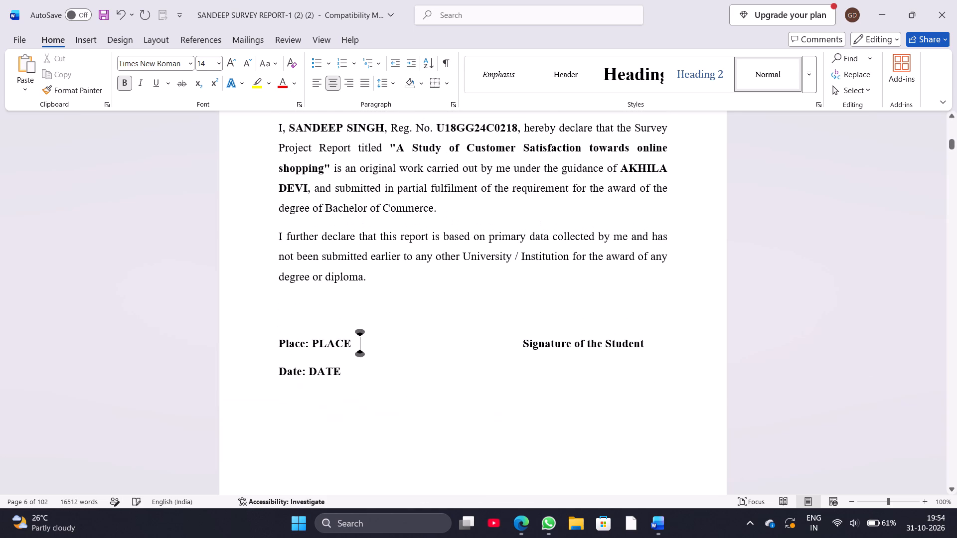
pyautogui.press('BackSpace')
pyautogui.press('BackSpace')
pyautogui.press('BackSpace')
pyautogui.press('BackSpace')
pyautogui.press('BackSpace')
pyautogui.press('BackSpace')
pyautogui.press('BackSpace')
pyautogui.press('BackSpace')
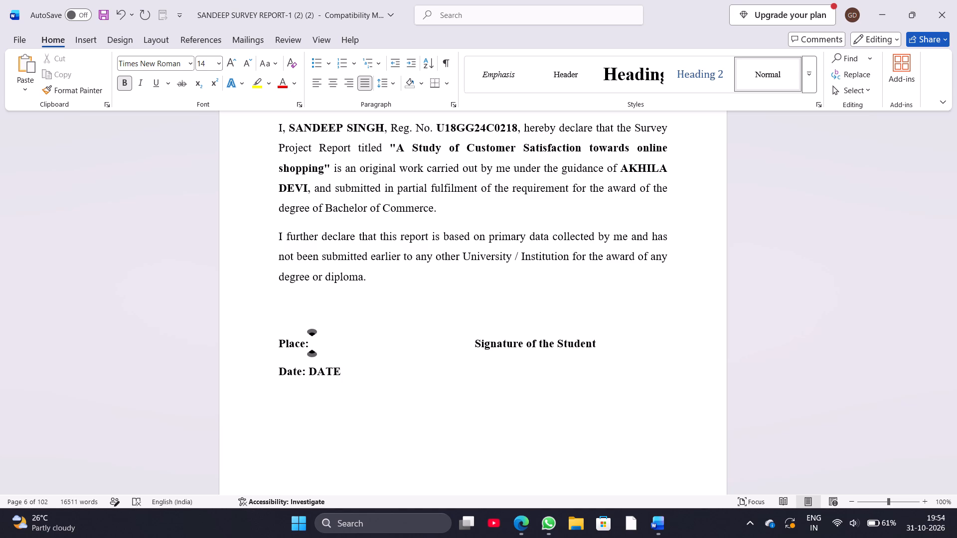
pyautogui.write('BE')
pyautogui.write('NG')
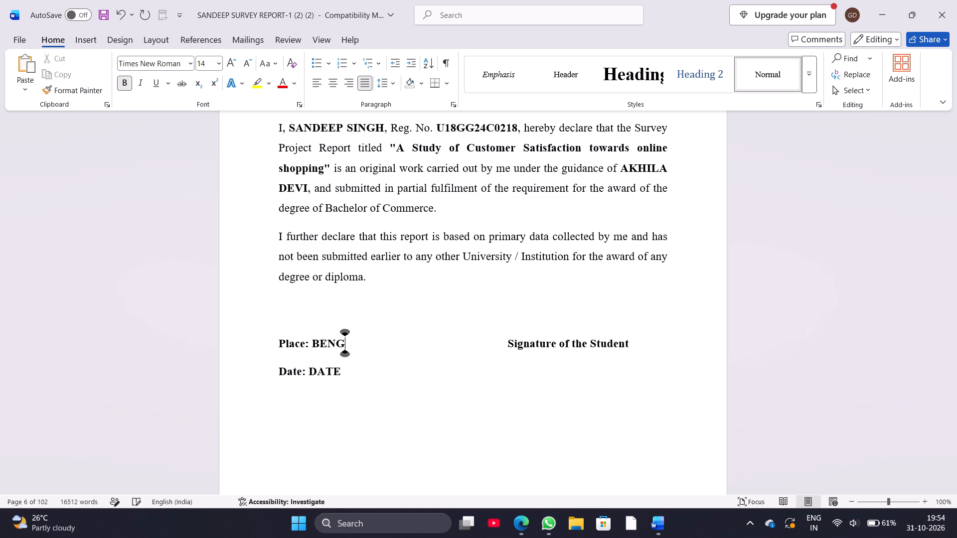
pyautogui.press('l')
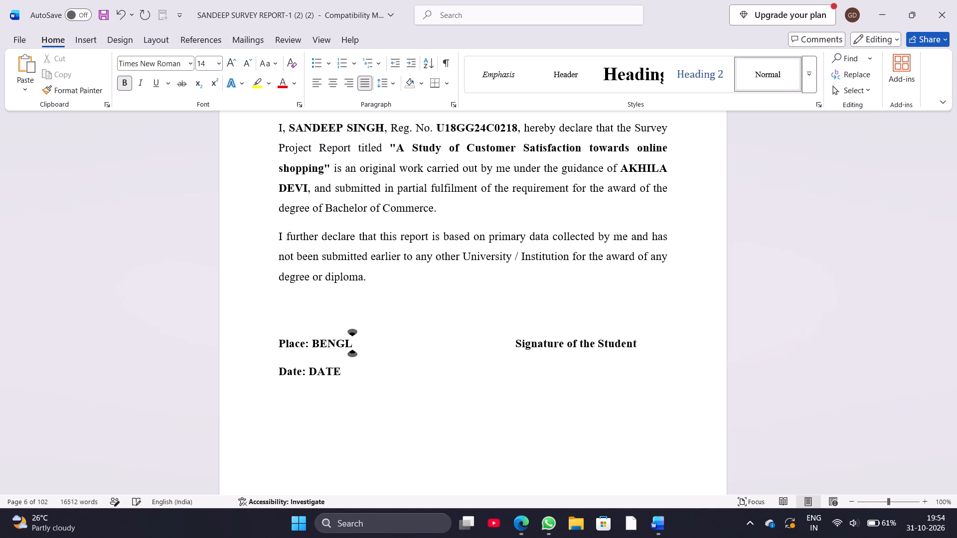
pyautogui.write('URU')
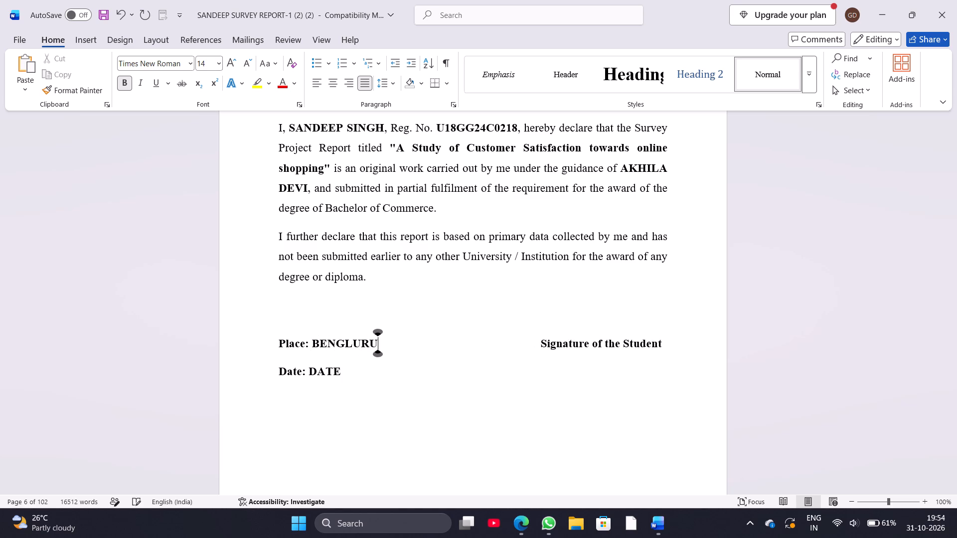
# Correct the spelling of the place name in the Declaration by the Student to "BENGALURU".
pyautogui.scroll(3, 360, 338)
pyautogui.scroll(-2, 360, 338)
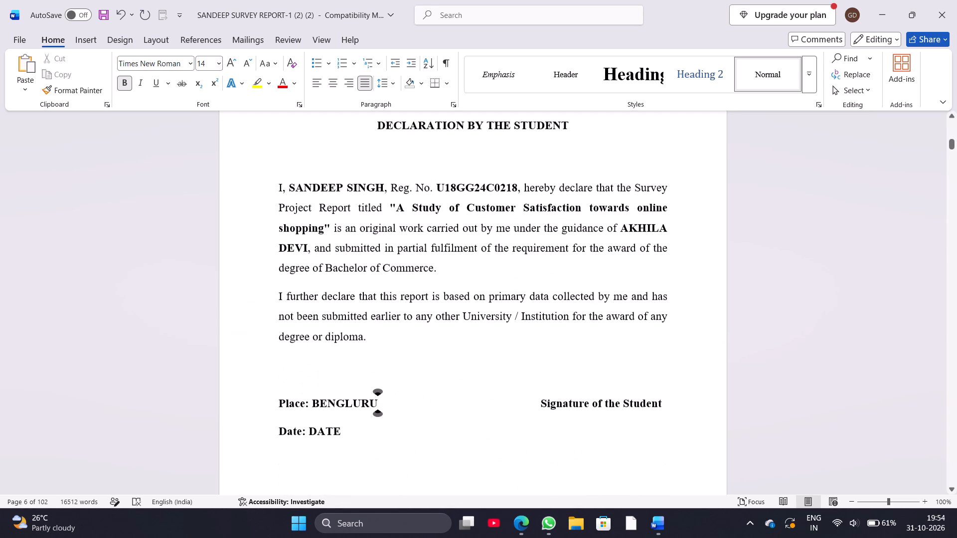
pyautogui.click(334, 407)
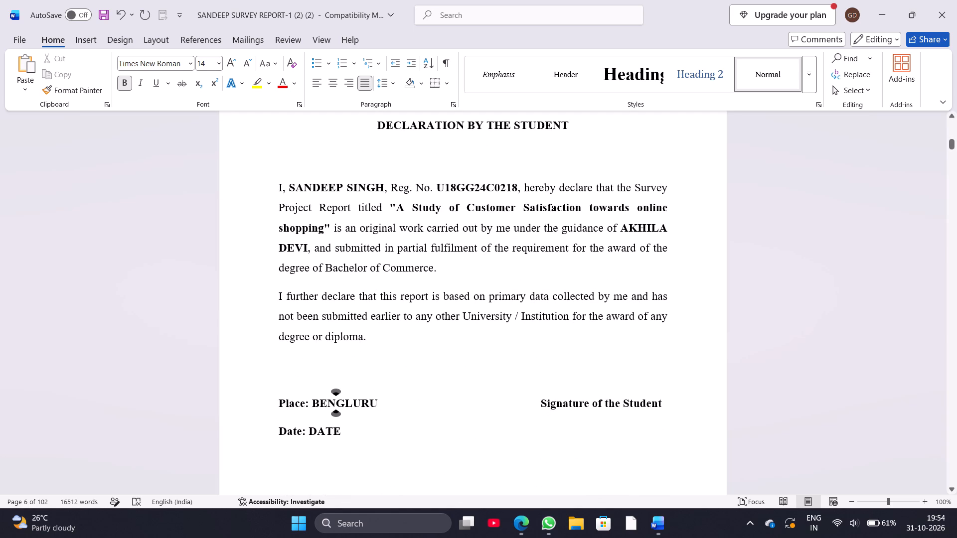
pyautogui.click(341, 408)
pyautogui.press('a')
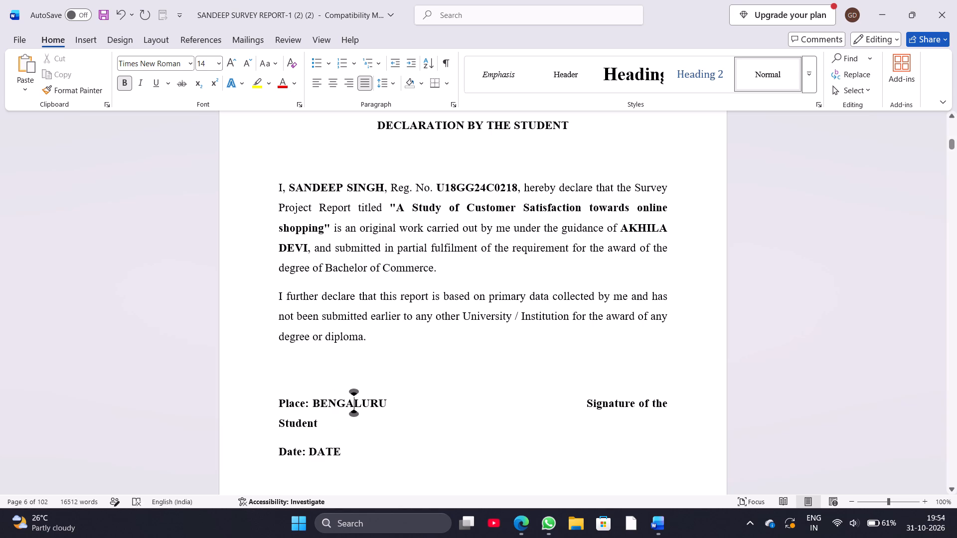
# Remove one spacing character before "Signature of the Student" to bring the wrapped text back onto the Place line.
pyautogui.click(574, 406)
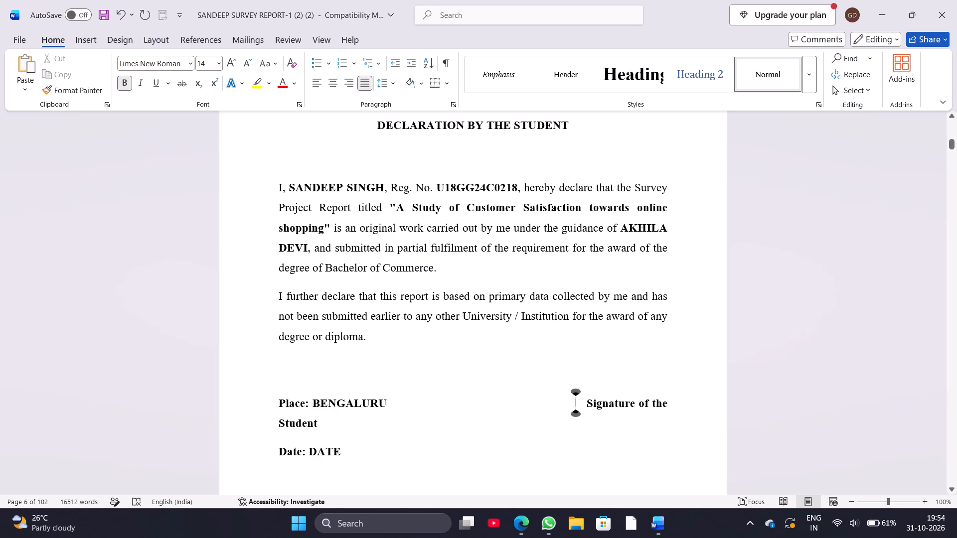
pyautogui.click(597, 406)
pyautogui.click(589, 402)
pyautogui.press('BackSpace')
# Delete four spaces before "Signature of the Guide" on the Place line of the Certificate from the Guide.
pyautogui.scroll(3, 589, 402)
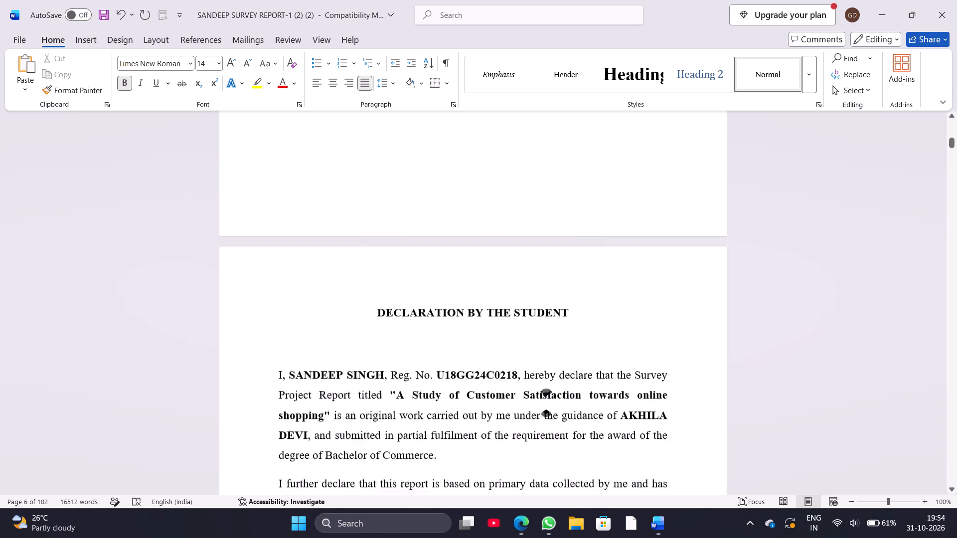
pyautogui.scroll(2, 589, 402)
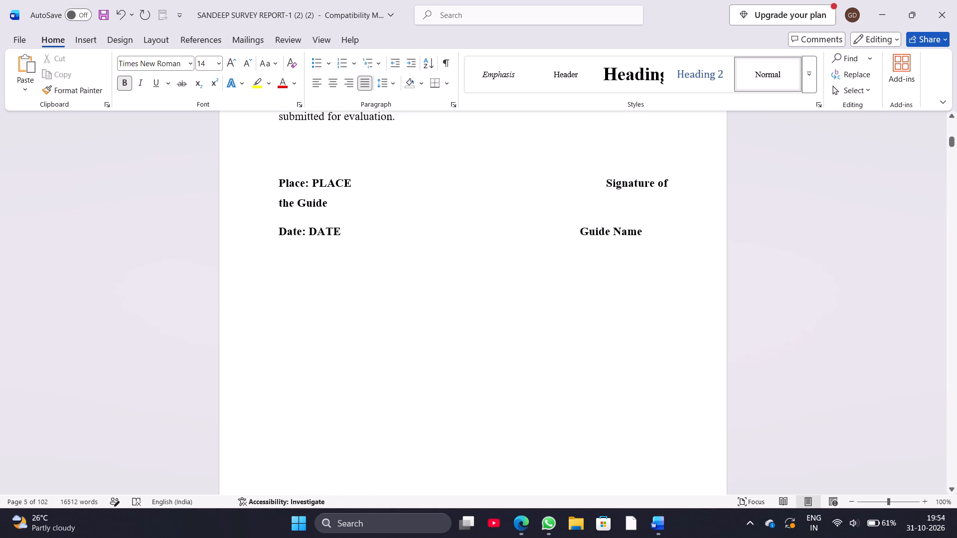
pyautogui.scroll(3, 429, 213)
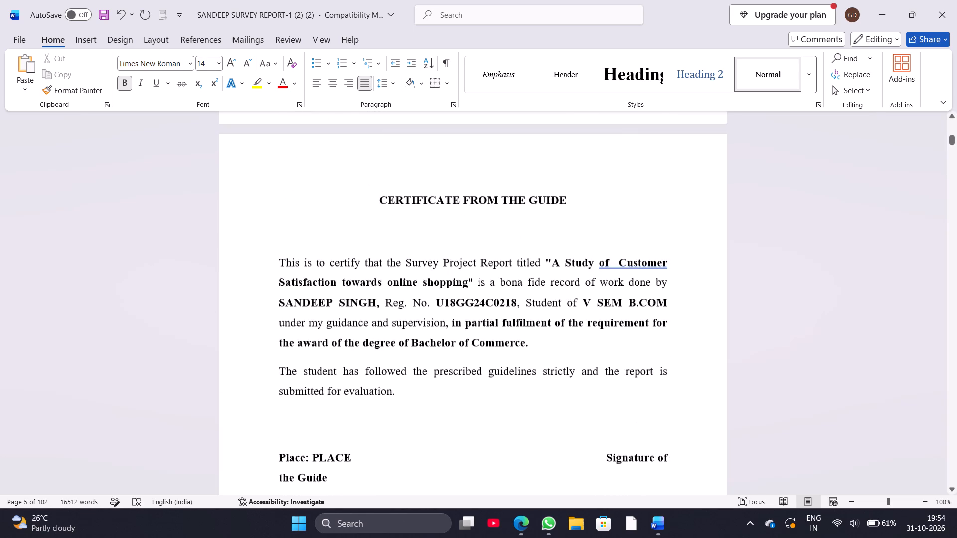
pyautogui.scroll(1, 429, 213)
pyautogui.scroll(-1, 429, 213)
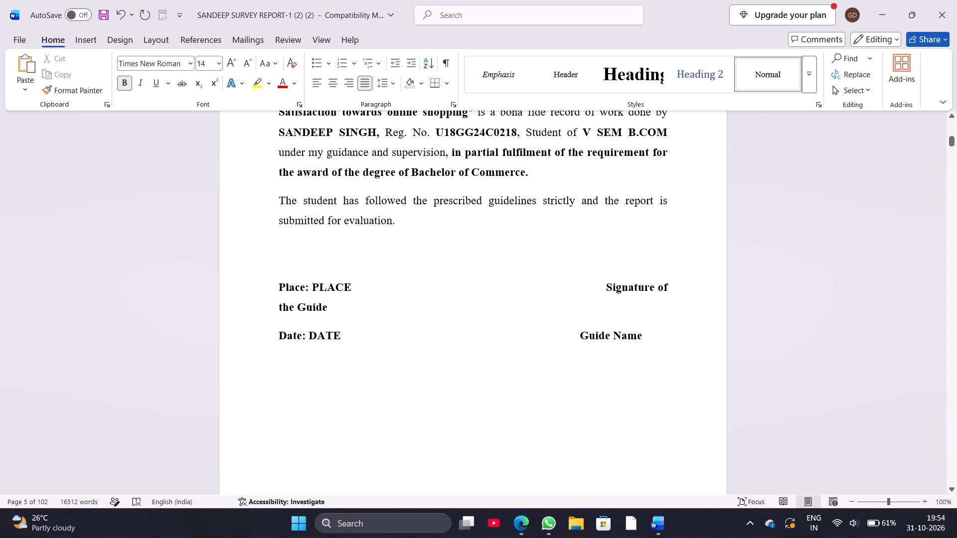
pyautogui.click(602, 288)
pyautogui.press('BackSpace')
pyautogui.press('BackSpace')
pyautogui.press('BackSpace')
pyautogui.press('BackSpace')
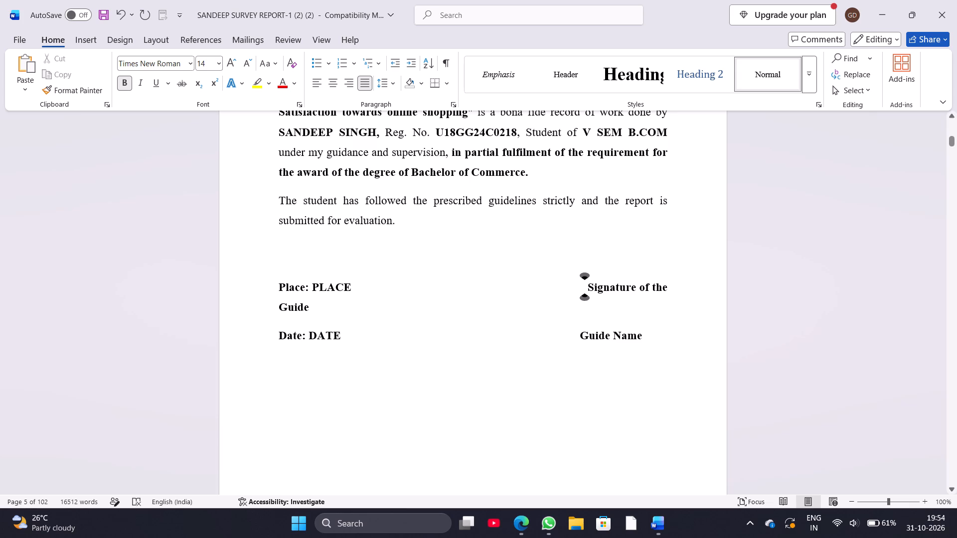
# Replace the PLACE placeholder in the Certificate from the Guide with "BENGALURU".
pyautogui.click(358, 293)
pyautogui.press('BackSpace')
pyautogui.press('BackSpace')
pyautogui.press('BackSpace')
pyautogui.press('BackSpace')
pyautogui.press('BackSpace')
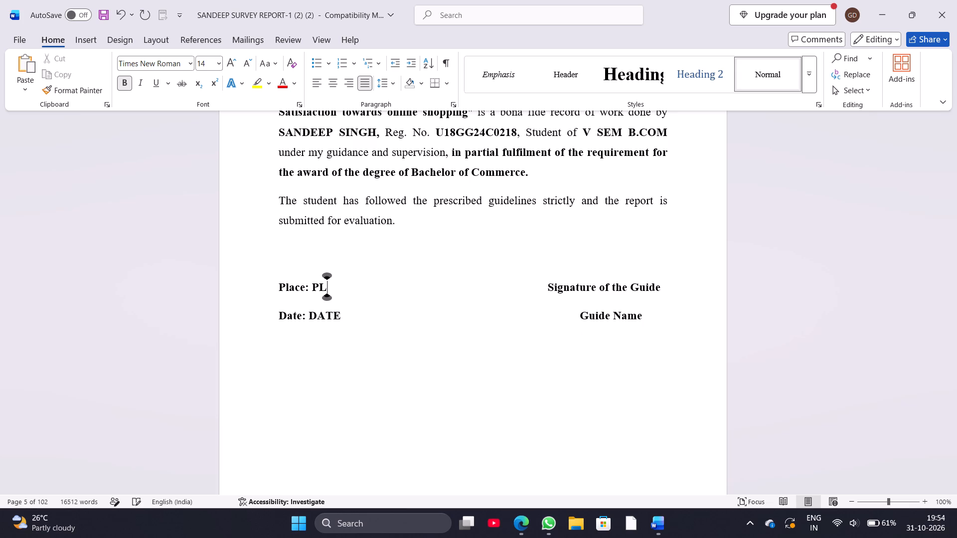
pyautogui.press('BackSpace')
pyautogui.press('BackSpace')
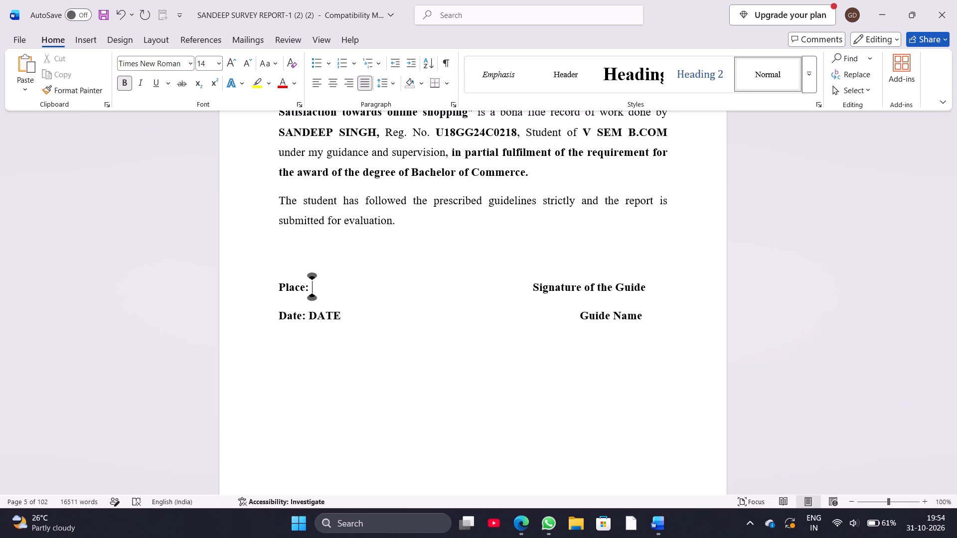
pyautogui.press('Return')
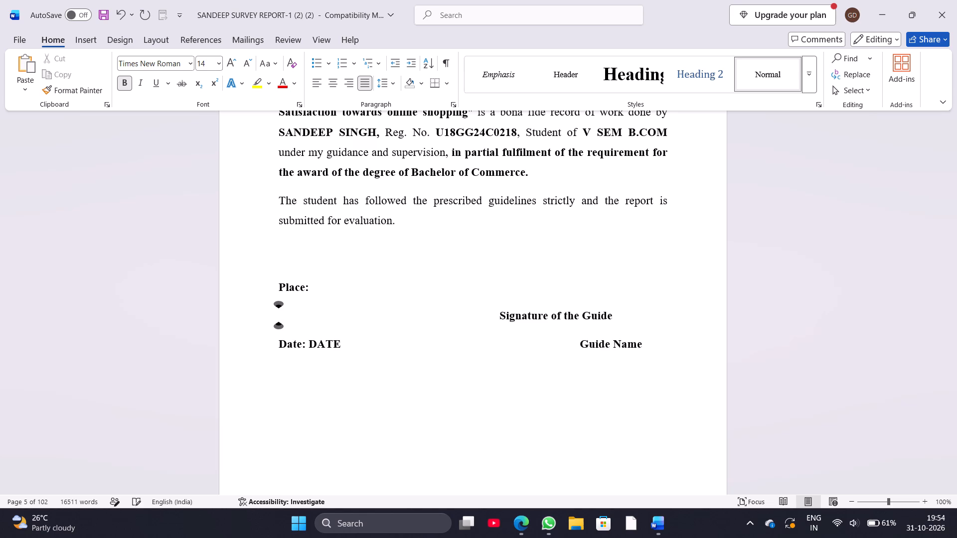
pyautogui.hotkey('ctrl', 'z')
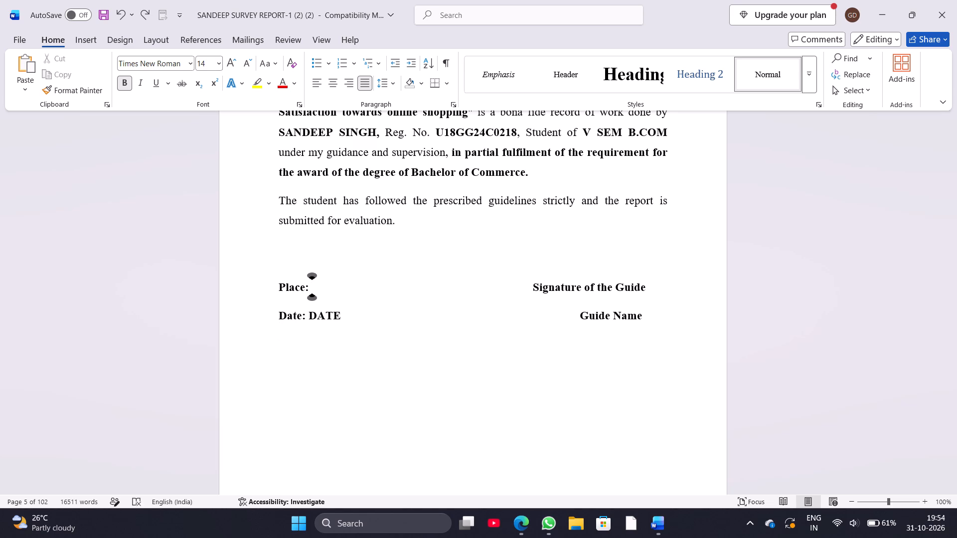
pyautogui.press('BackSpace')
pyautogui.write('BE')
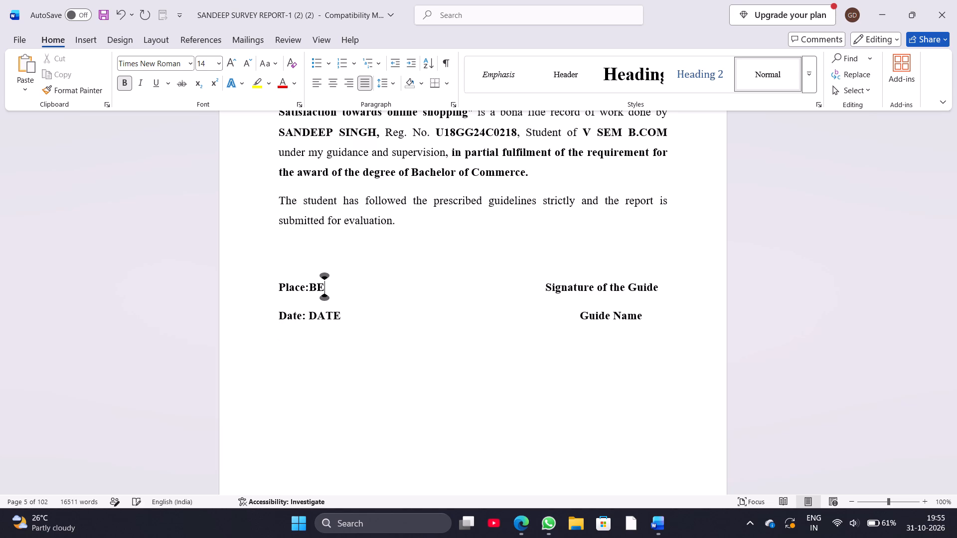
pyautogui.press('n')
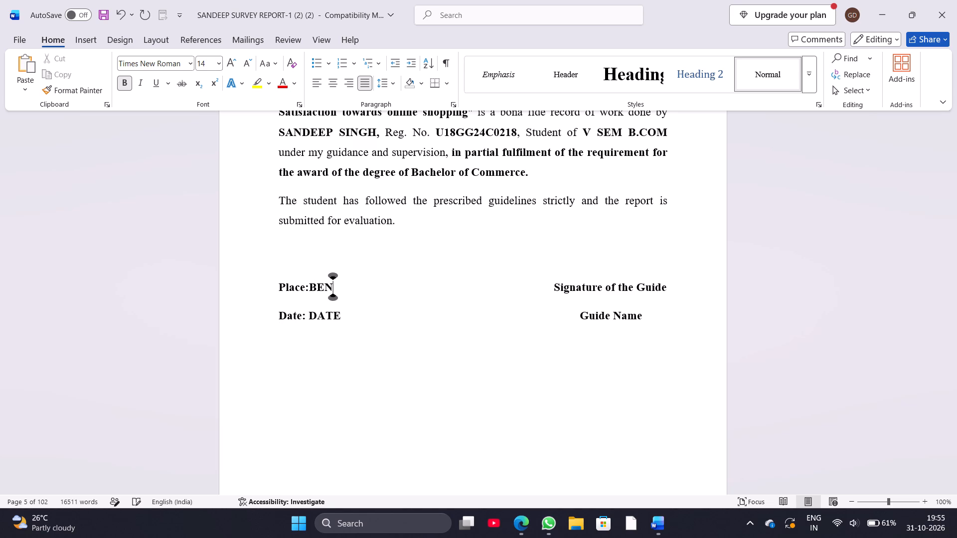
pyautogui.press('g')
pyautogui.press('a')
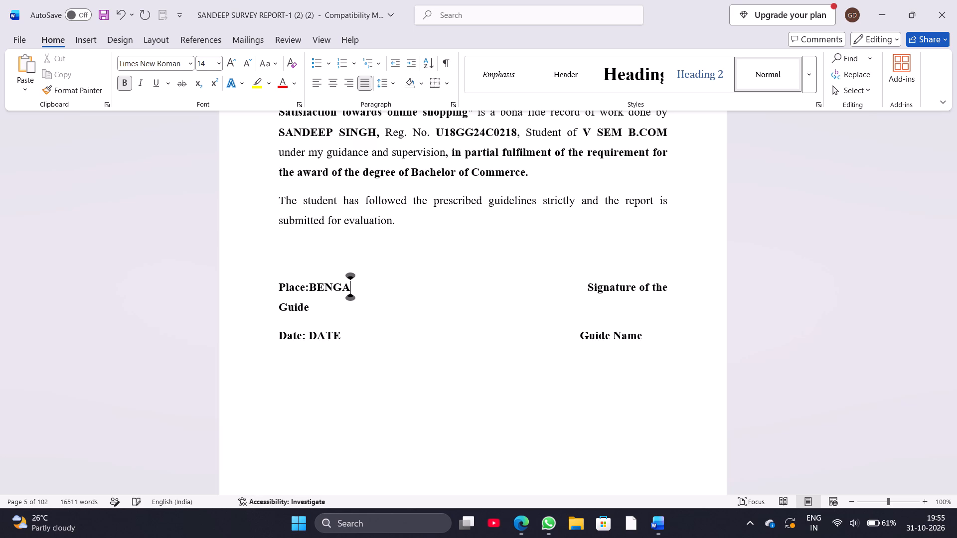
pyautogui.write('LURU')
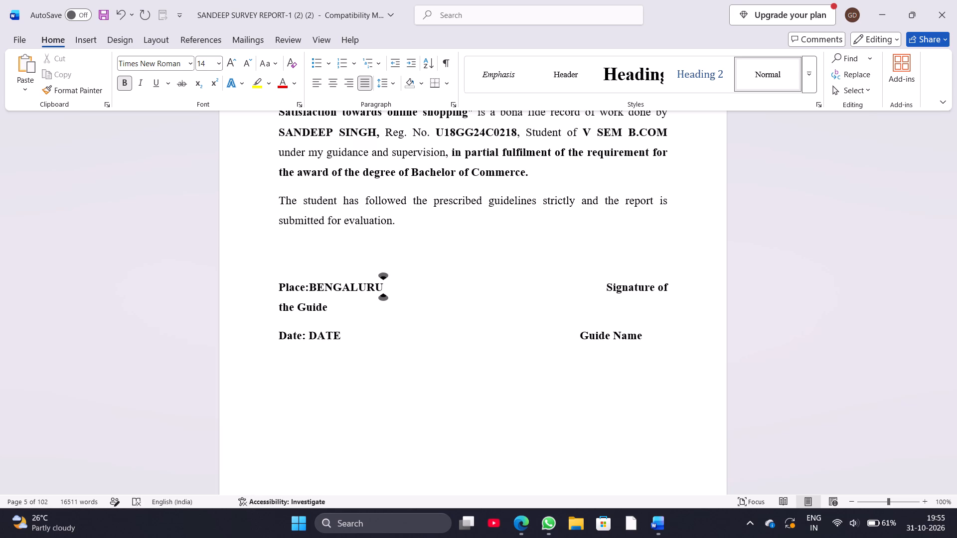
# Delete two spacing characters before "Signature of the Guide" on the Place line of the Certificate from the Guide.
pyautogui.click(607, 289)
pyautogui.press('BackSpace')
pyautogui.press('BackSpace')
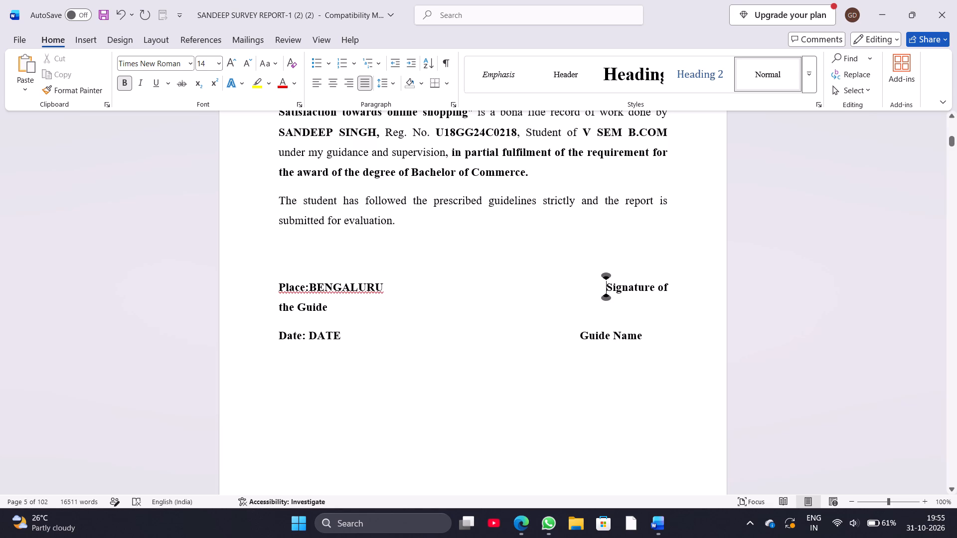
# Reduce the font size of "BENGALURU" in the Certificate from the Guide, keeping it bold.
pyautogui.moveTo(310, 290); pyautogui.dragTo(412, 291)
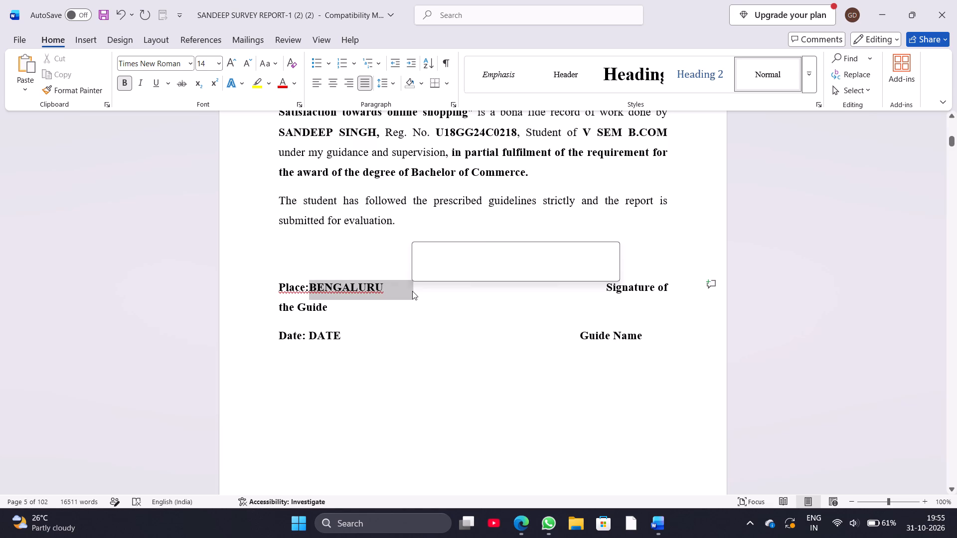
pyautogui.click(423, 263)
pyautogui.click(423, 263)
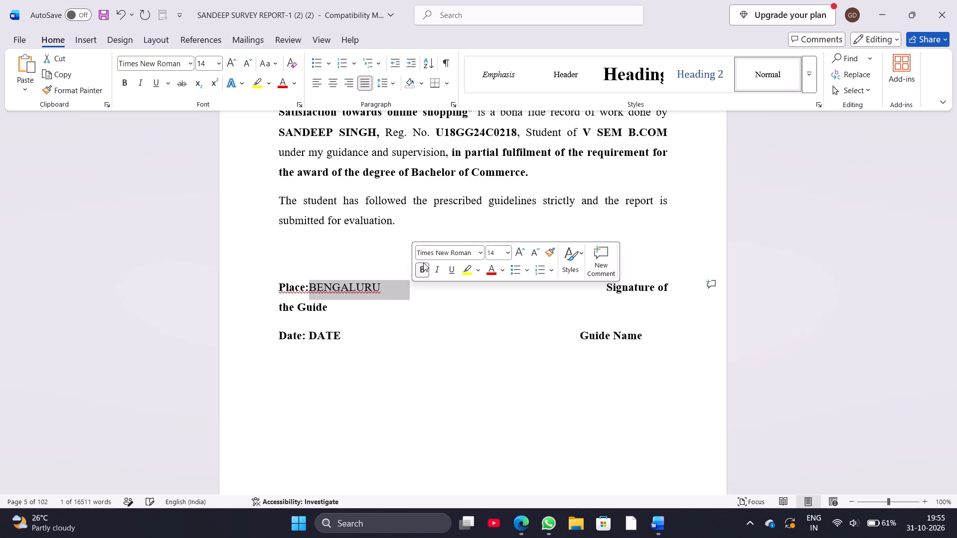
pyautogui.moveTo(508, 258); pyautogui.dragTo(498, 324)
pyautogui.click(498, 324)
# Delete three more spaces before "Signature of the Guide" on the Place line.
pyautogui.click(581, 291)
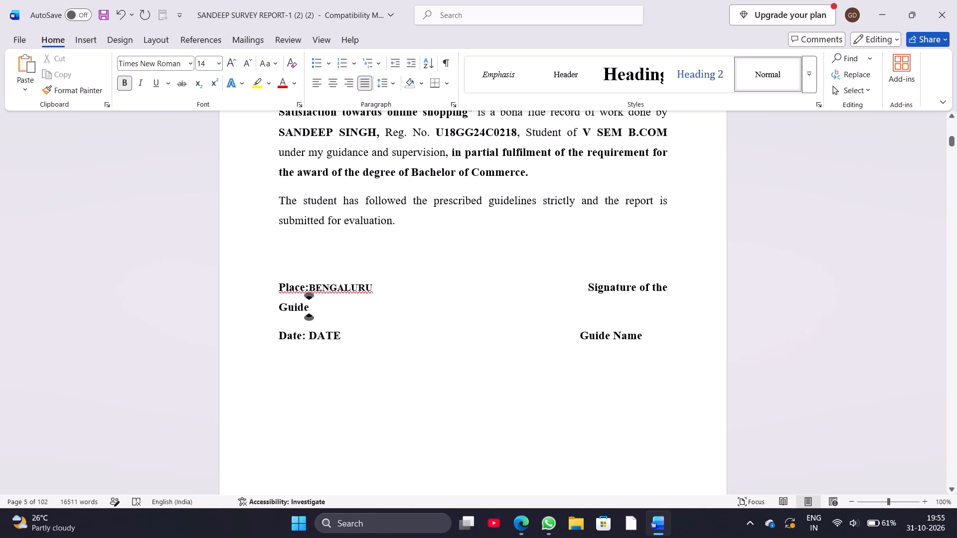
pyautogui.press('BackSpace')
pyautogui.press('BackSpace')
pyautogui.press('BackSpace')
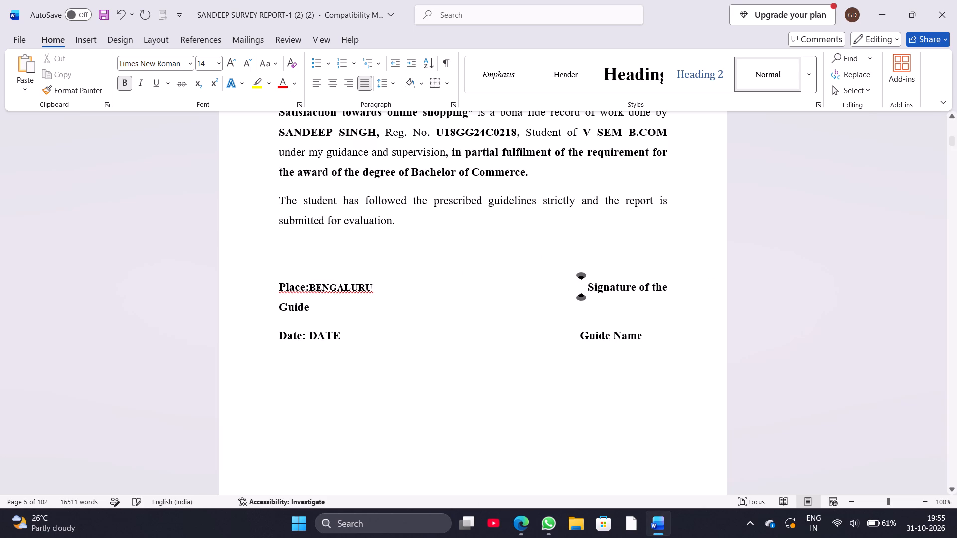
# Insert a space between "Place:" and "BENGALURU" in the Certificate from the Guide.
pyautogui.click(309, 288)
pyautogui.press('space')
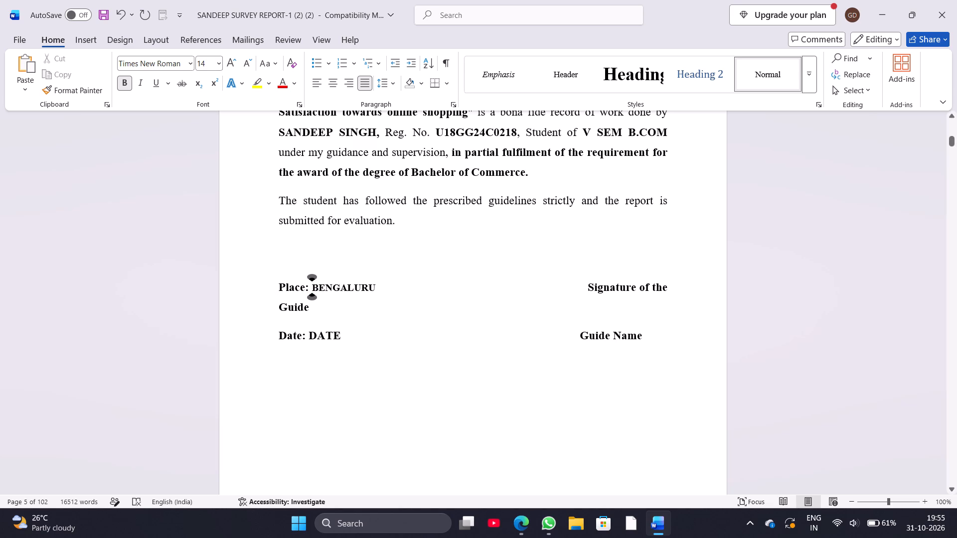
# Delete another two spaces before "Signature of the Guide" on the Place line.
pyautogui.click(577, 290)
pyautogui.press('BackSpace')
pyautogui.press('BackSpace')
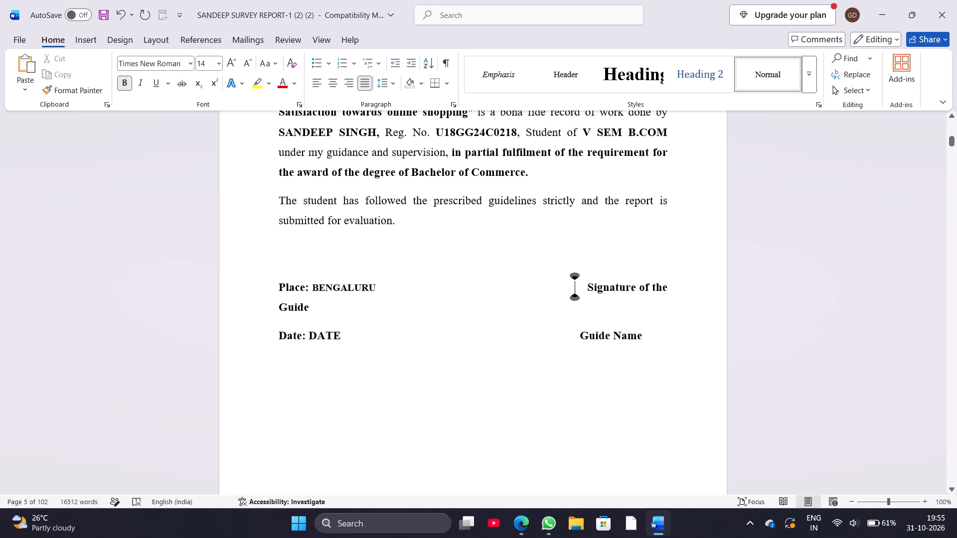
# Delete the word "Guide" that wrapped below the Place line in the Certificate from the Guide.
pyautogui.doubleClick(281, 306)
pyautogui.click(281, 306)
pyautogui.click(281, 306)
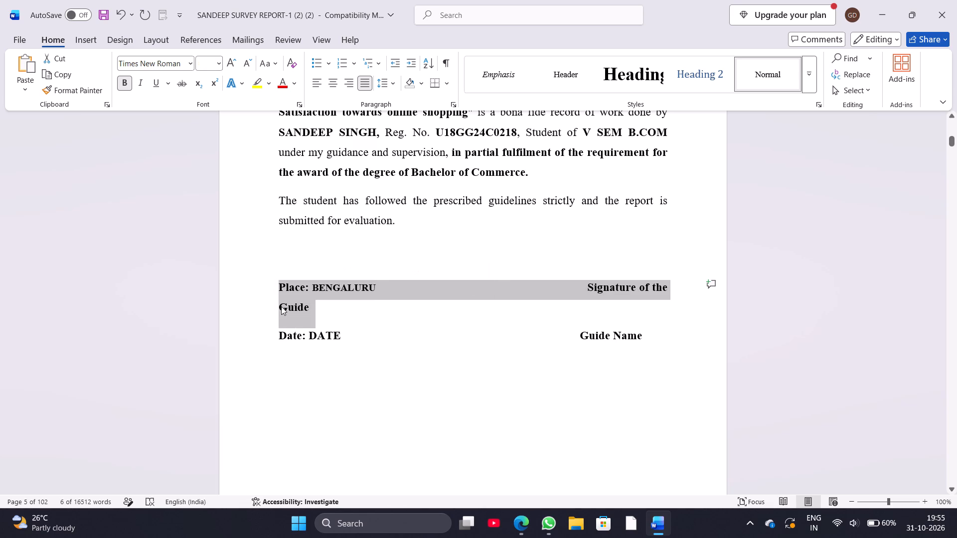
pyautogui.moveTo(281, 306); pyautogui.dragTo(313, 315)
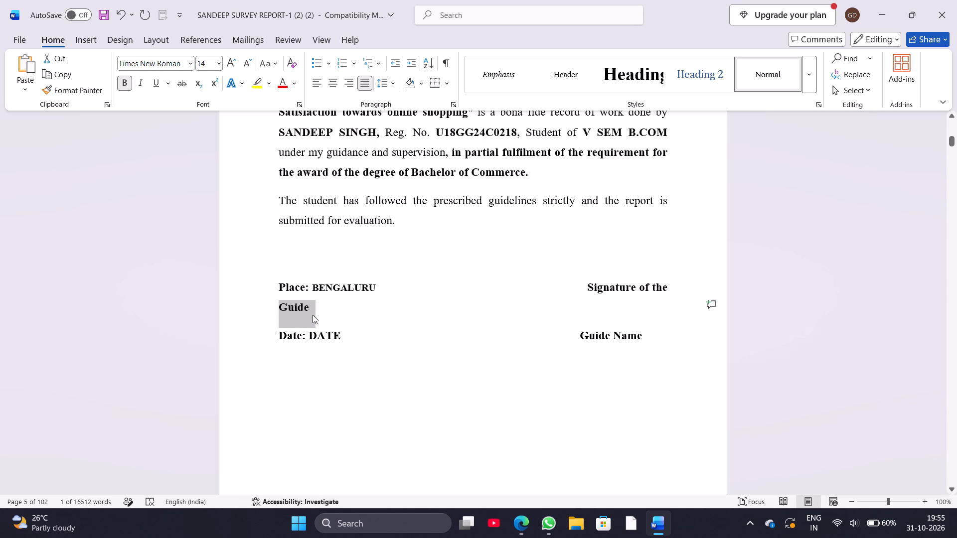
pyautogui.press('Delete')
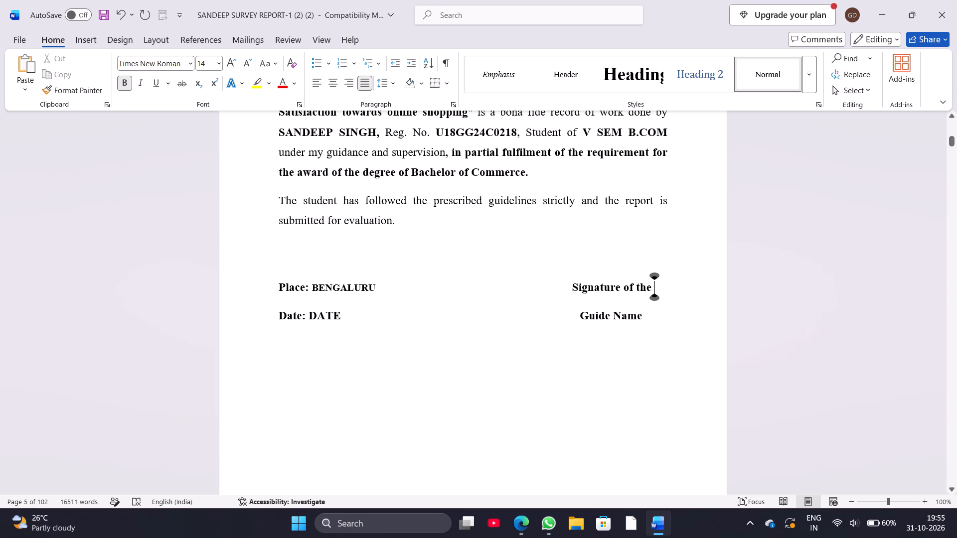
# Remove the "Guide Name" placeholder from the Date line of the Certificate from the Guide.
pyautogui.moveTo(581, 317); pyautogui.dragTo(668, 341)
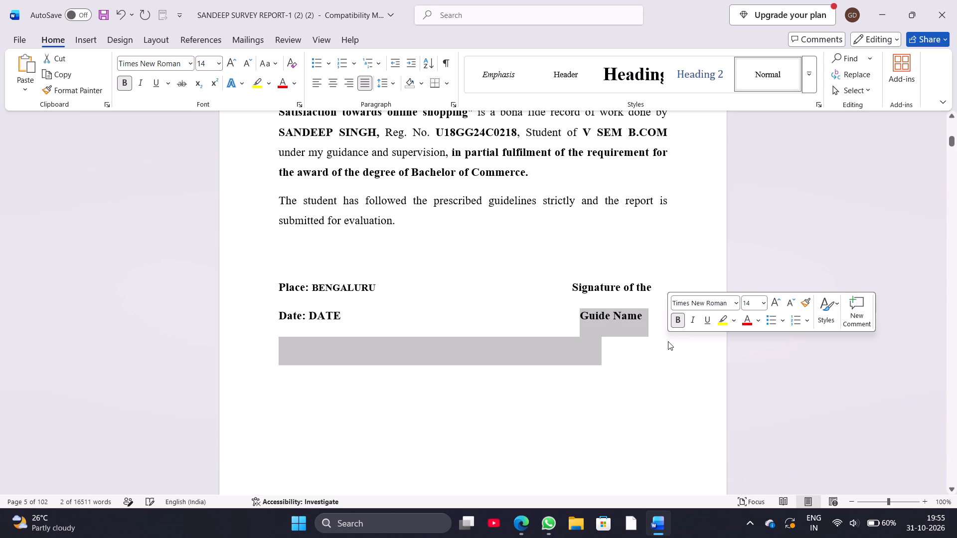
# Complete the signature label with "guide" and delete five spaces before it so that it fits on the Place line.
pyautogui.click(574, 286)
pyautogui.press('BackSpace')
pyautogui.press('BackSpace')
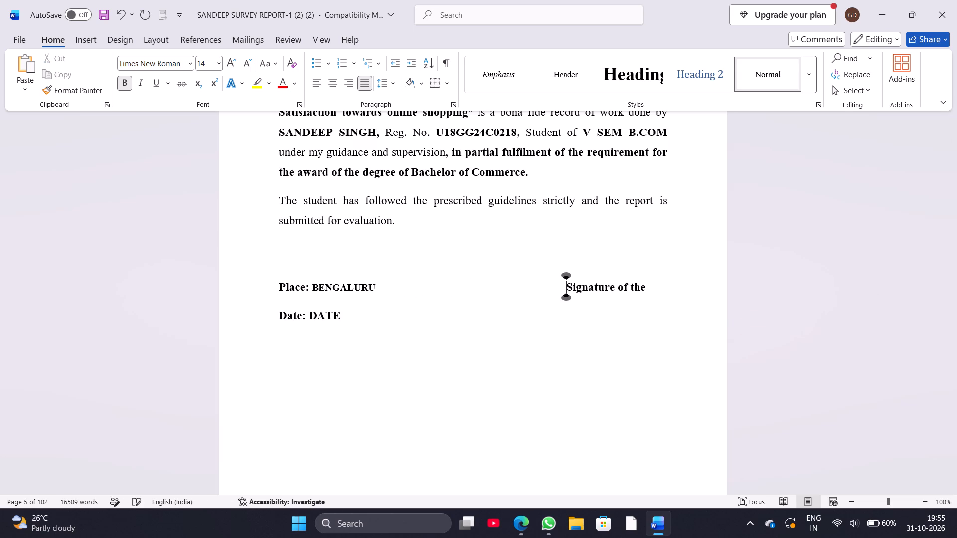
pyautogui.press('BackSpace')
pyautogui.press('BackSpace')
pyautogui.click(645, 292)
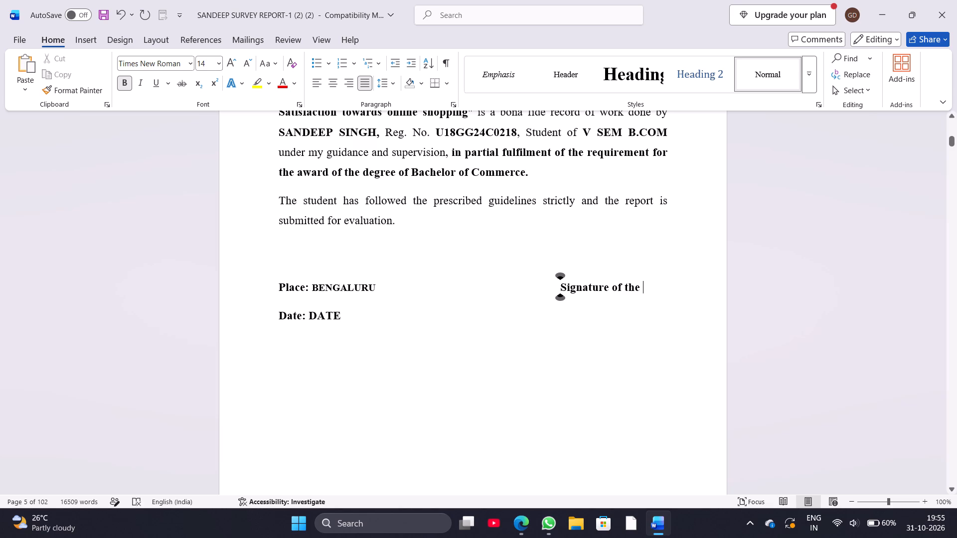
pyautogui.write('guide')
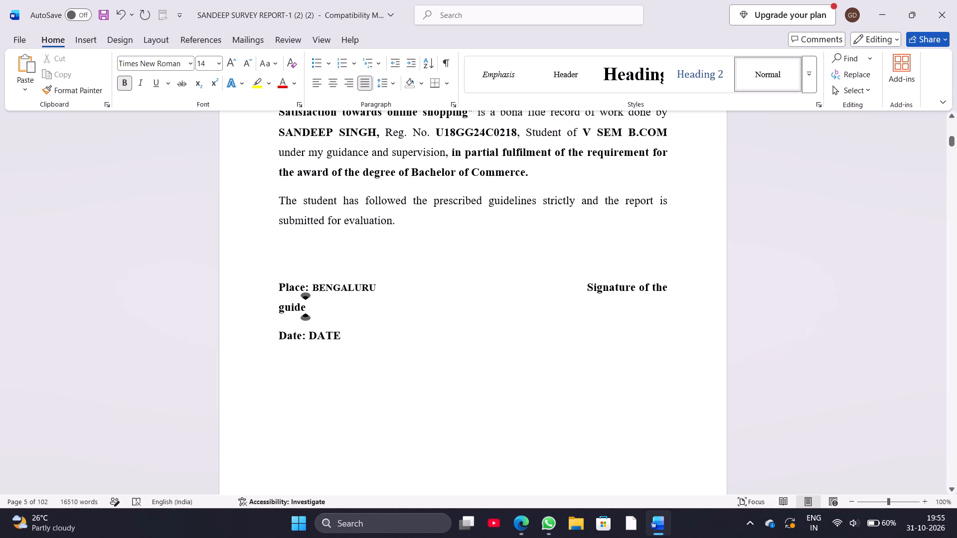
pyautogui.press('space')
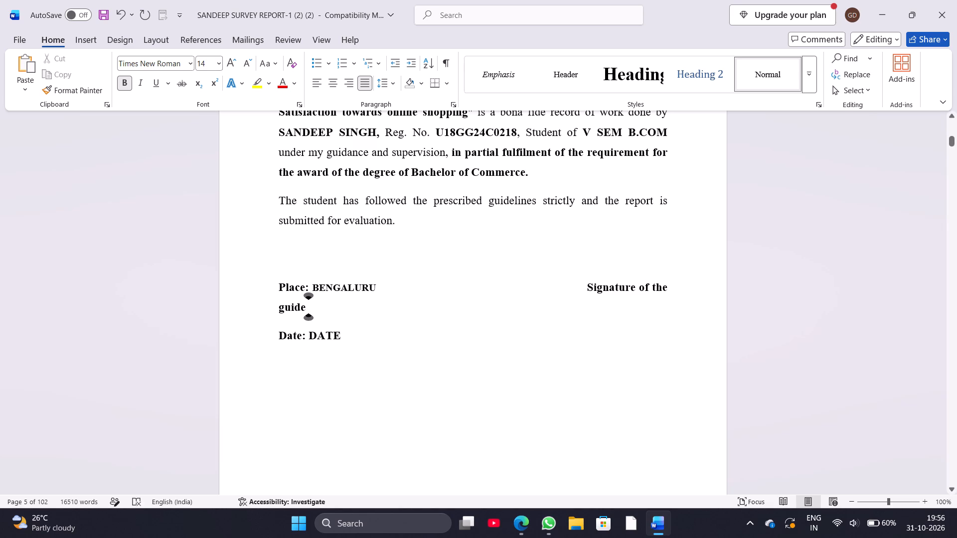
pyautogui.click(585, 281)
pyautogui.press('BackSpace')
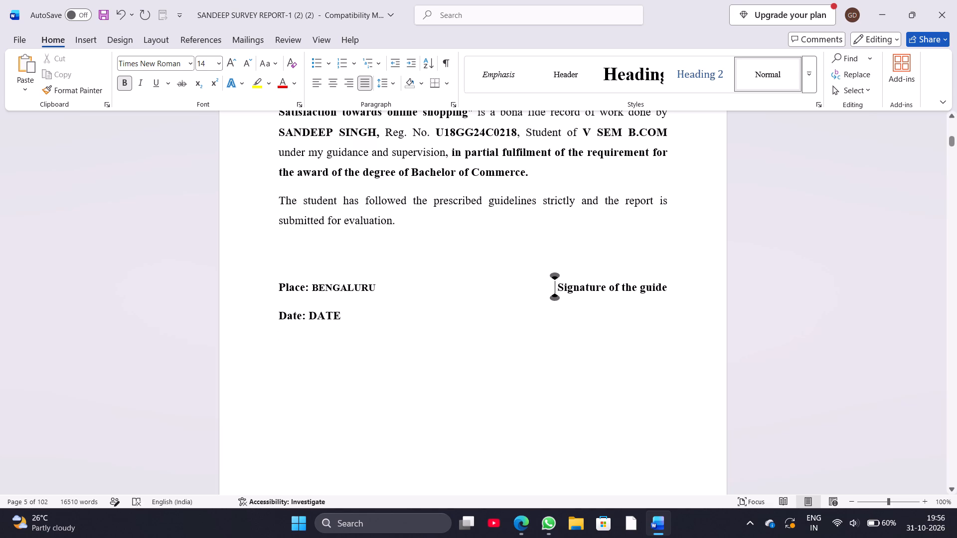
# Open the Section 2 header above the Chapter 01 Introduction heading for editing.
pyautogui.scroll(-4, 571, 351)
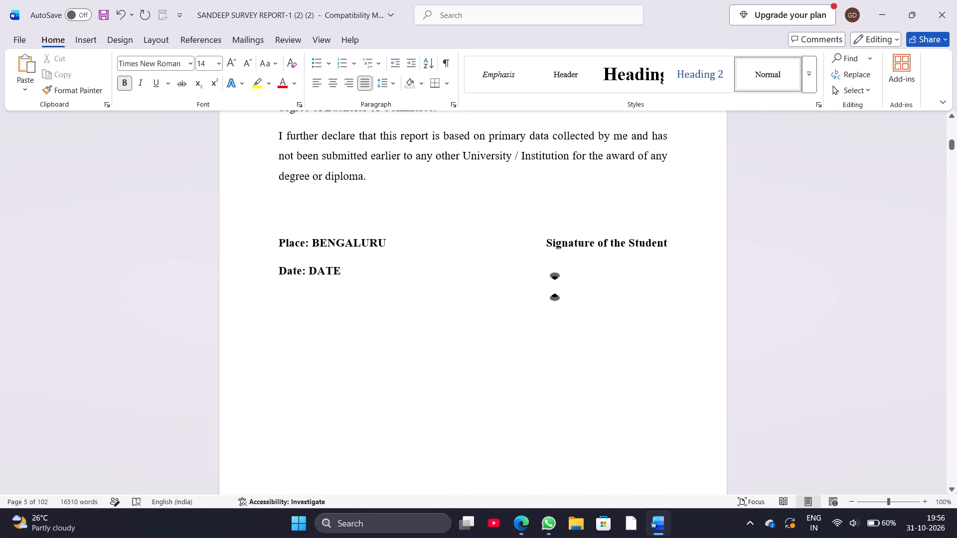
pyautogui.scroll(-2, 571, 351)
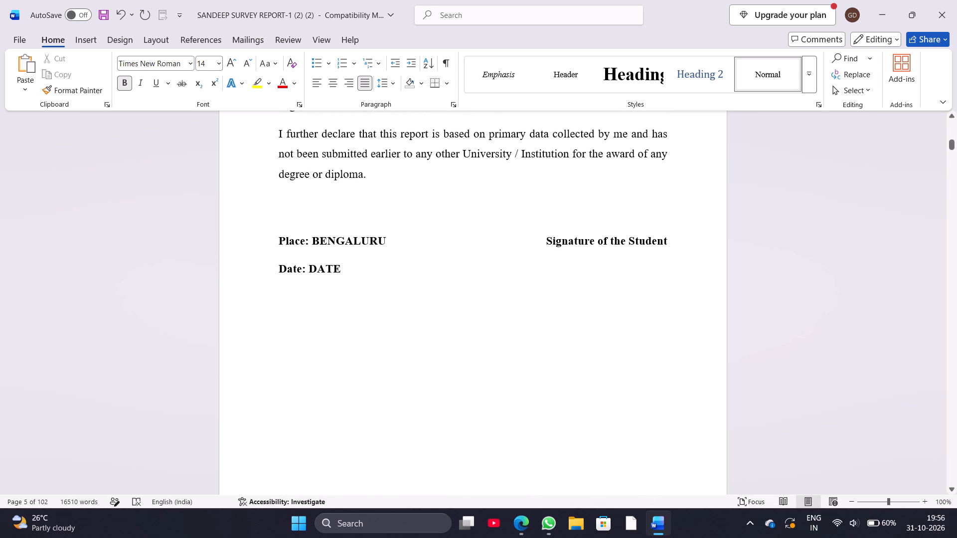
pyautogui.scroll(-8, 571, 351)
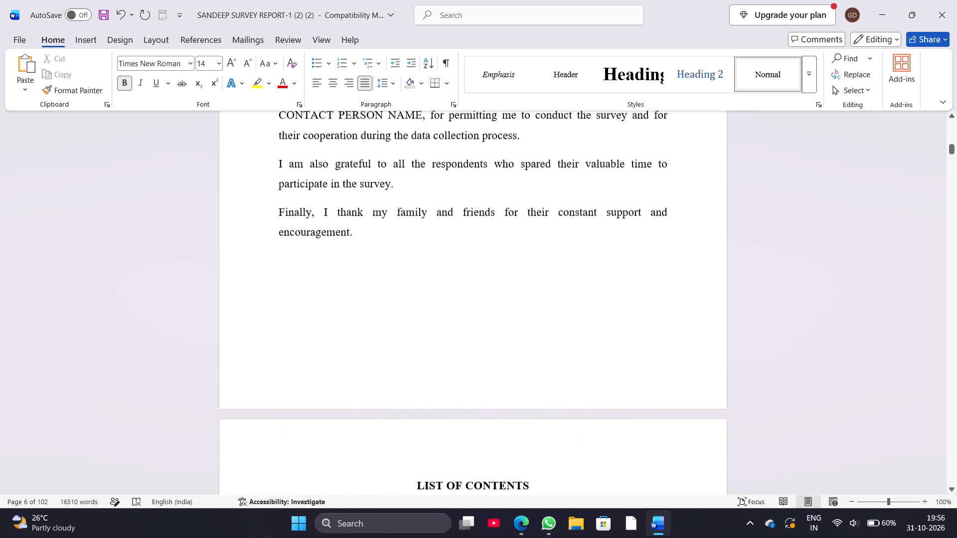
pyautogui.scroll(-8, 571, 351)
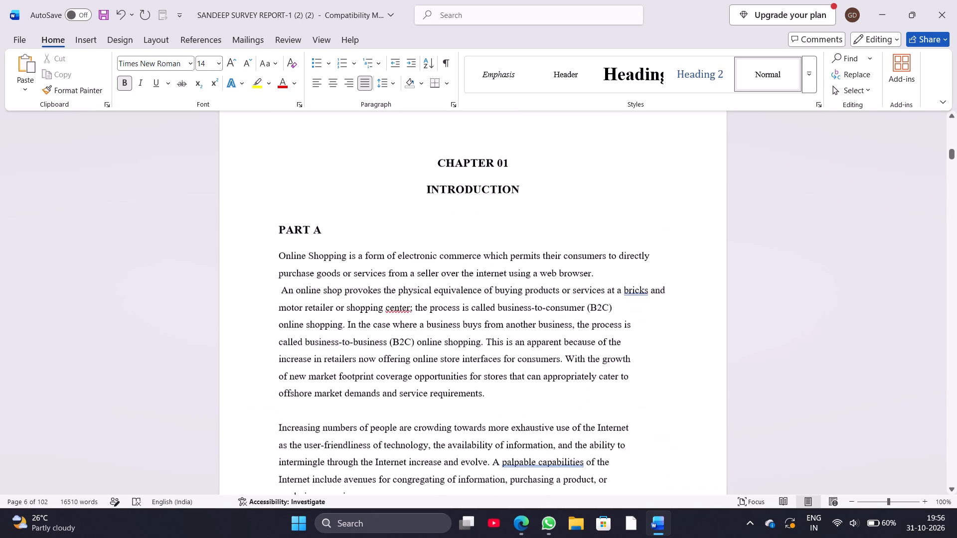
pyautogui.scroll(1, 571, 351)
pyautogui.scroll(-2, 571, 351)
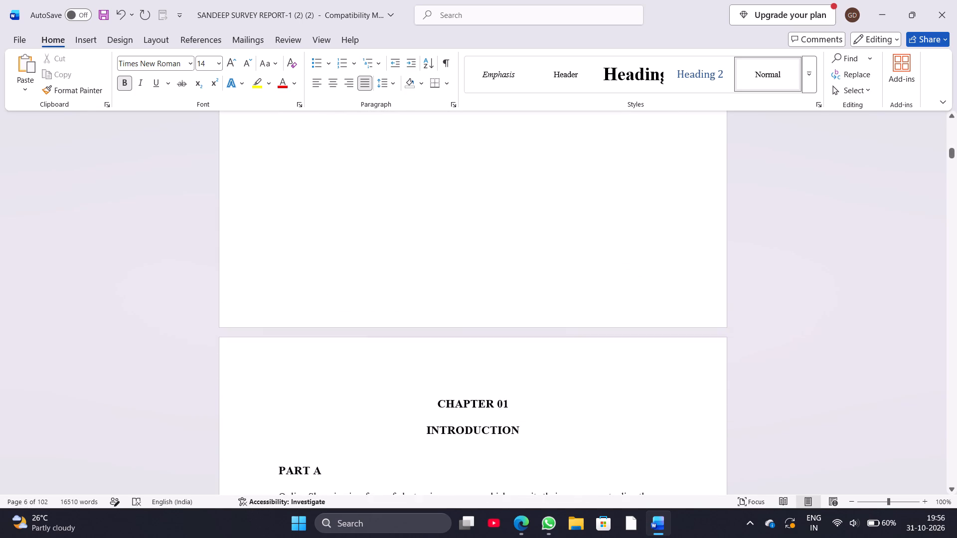
pyautogui.doubleClick(447, 356)
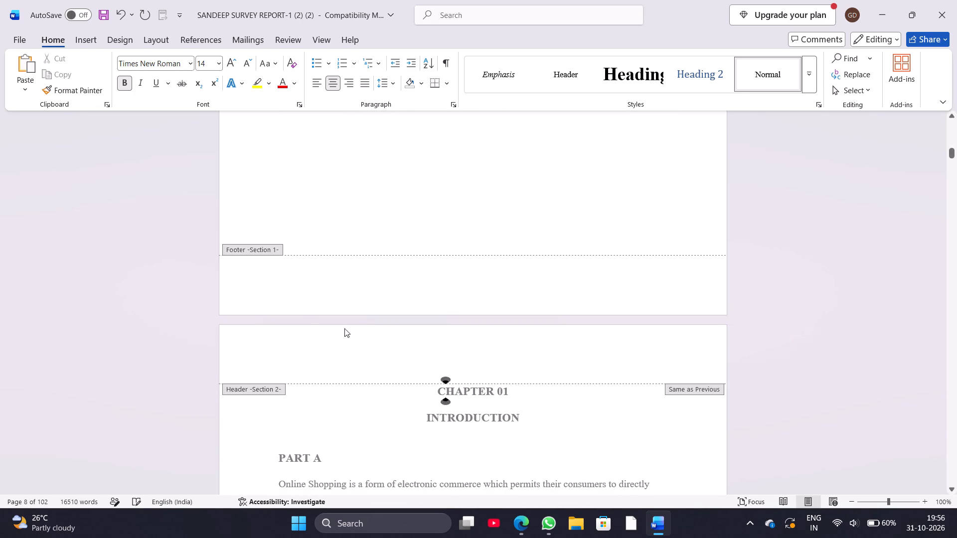
# Insert the picture "WhatsApp Image 2026-10-14 at 11.22.12 AM" from Downloads into the Section 2 header.
pyautogui.click(100, 36)
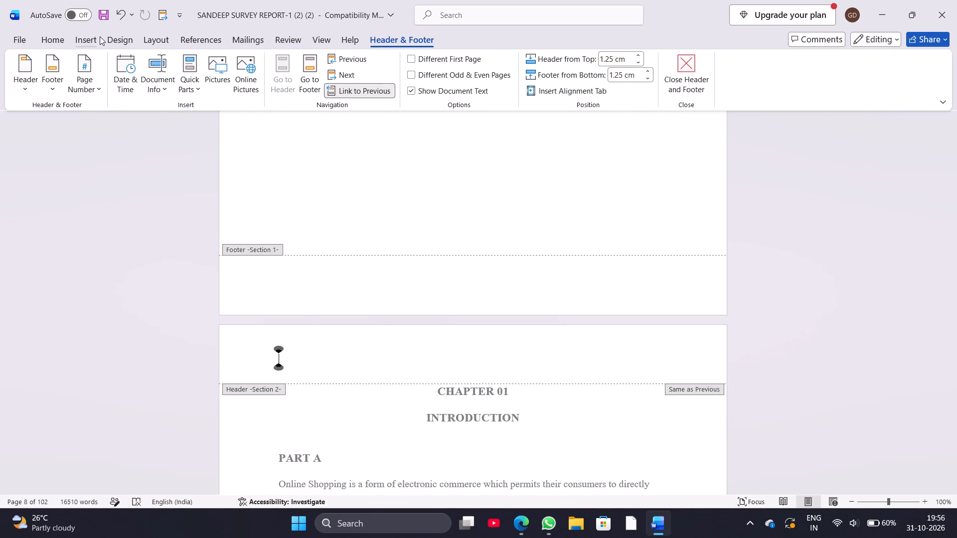
pyautogui.click(124, 72)
pyautogui.click(145, 126)
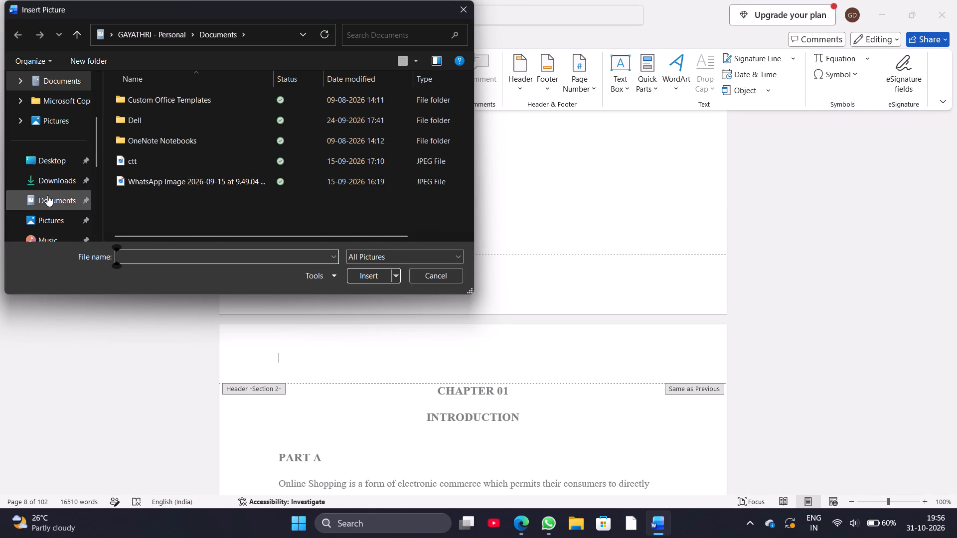
pyautogui.click(67, 177)
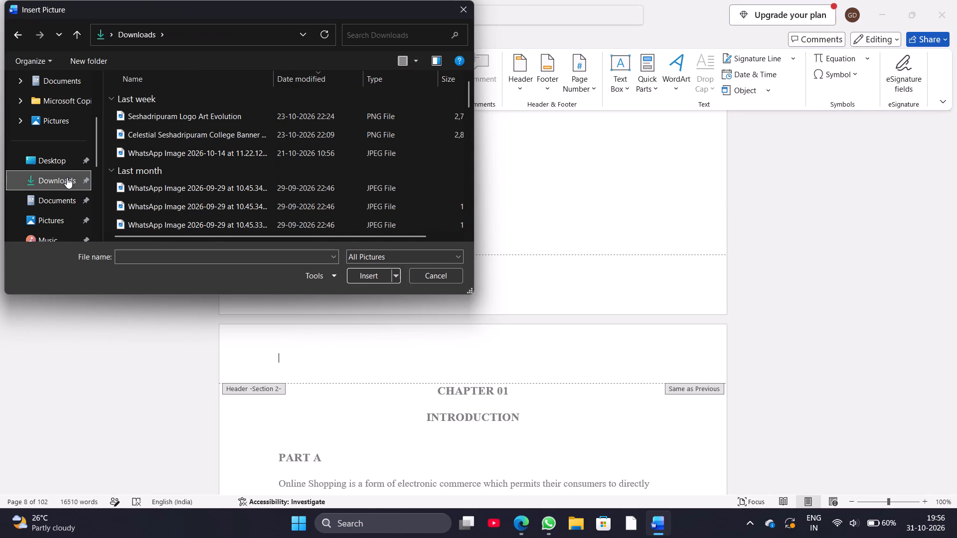
pyautogui.click(205, 153)
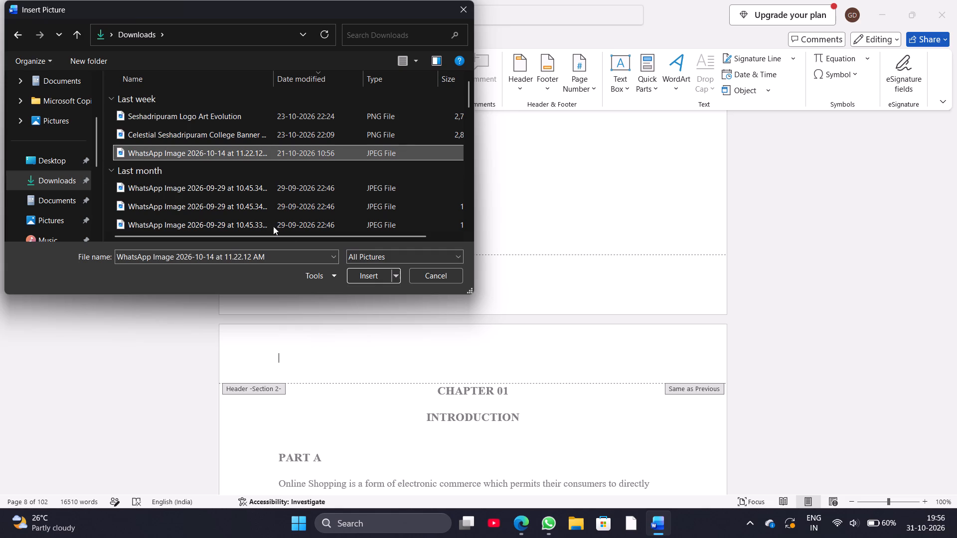
pyautogui.click(364, 278)
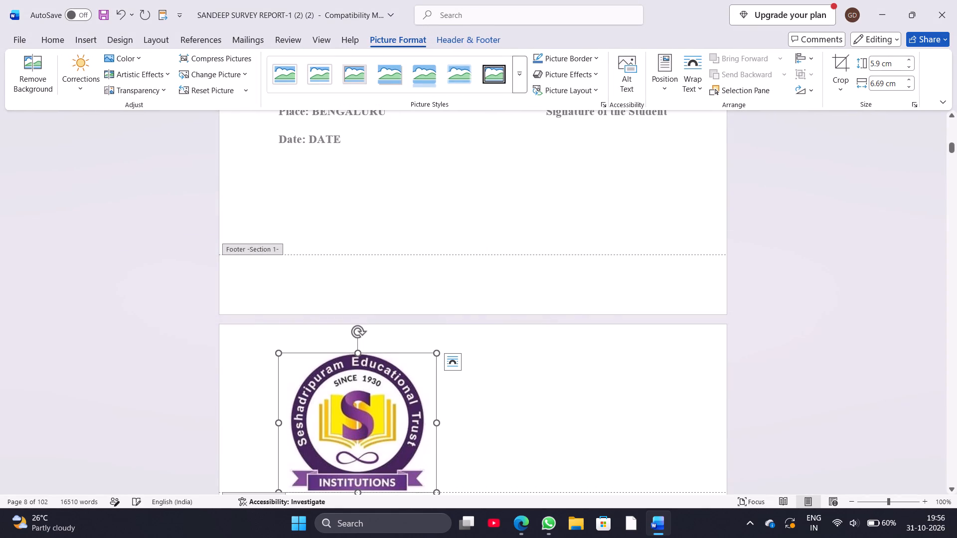
# Shrink the institution logo in the header proportionally to a small emblem that fits above the body text.
pyautogui.scroll(-1, 384, 340)
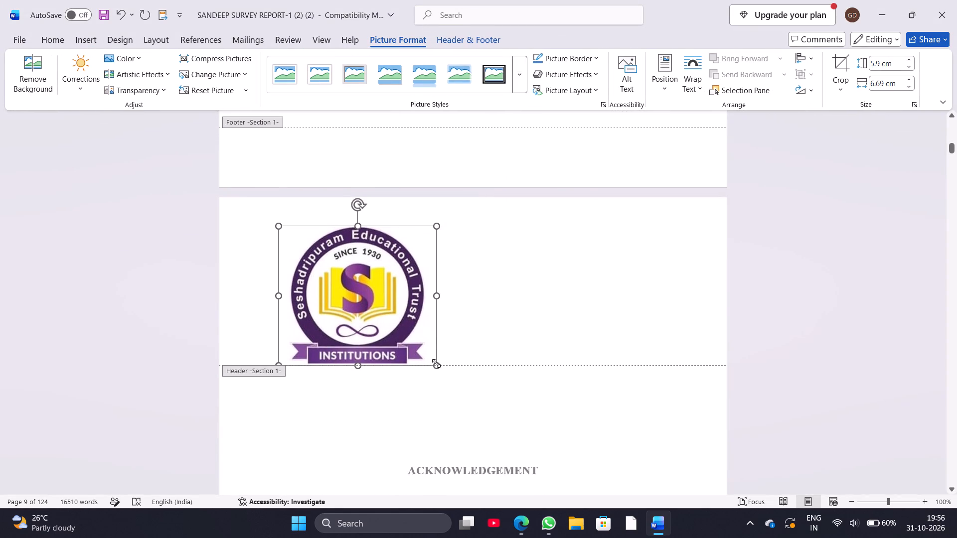
pyautogui.moveTo(436, 363); pyautogui.dragTo(330, 281)
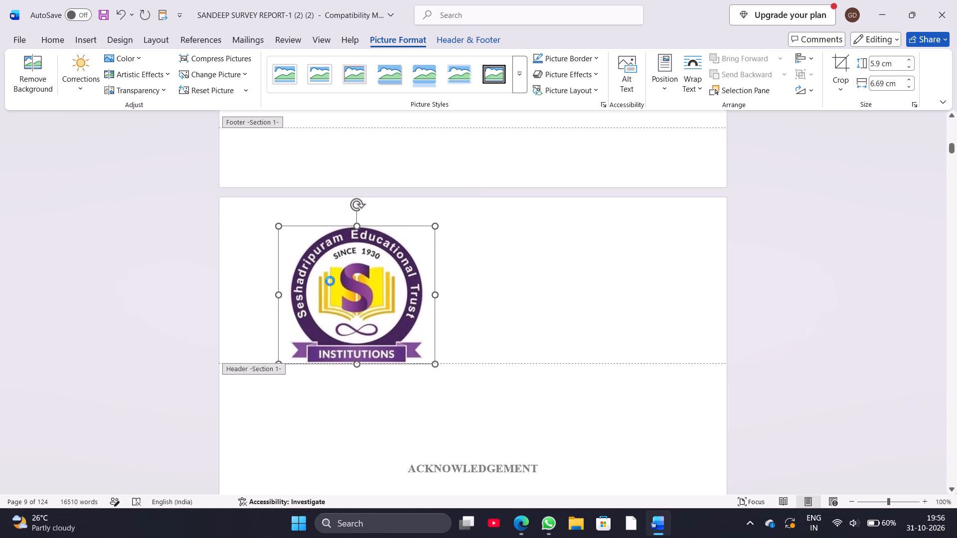
pyautogui.moveTo(330, 281); pyautogui.dragTo(312, 262)
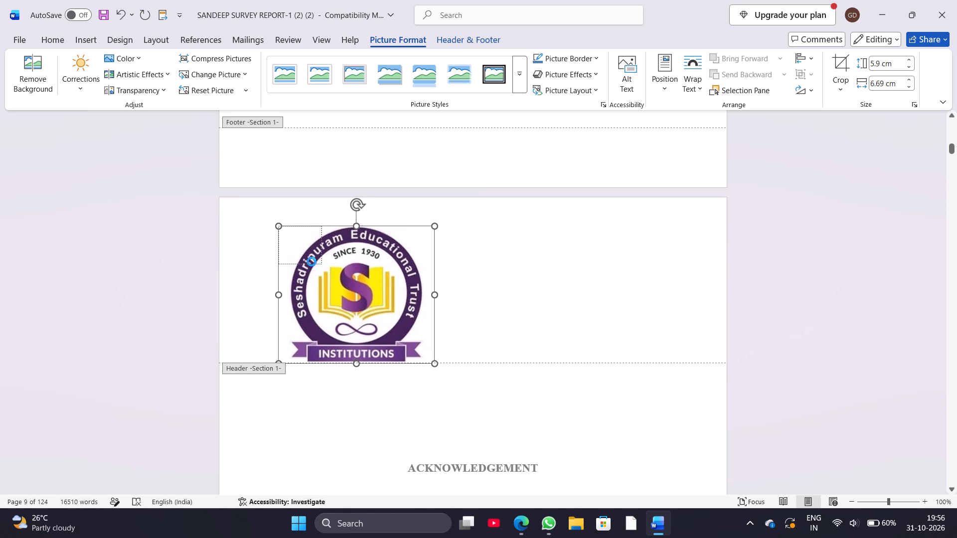
pyautogui.moveTo(312, 262); pyautogui.dragTo(310, 260)
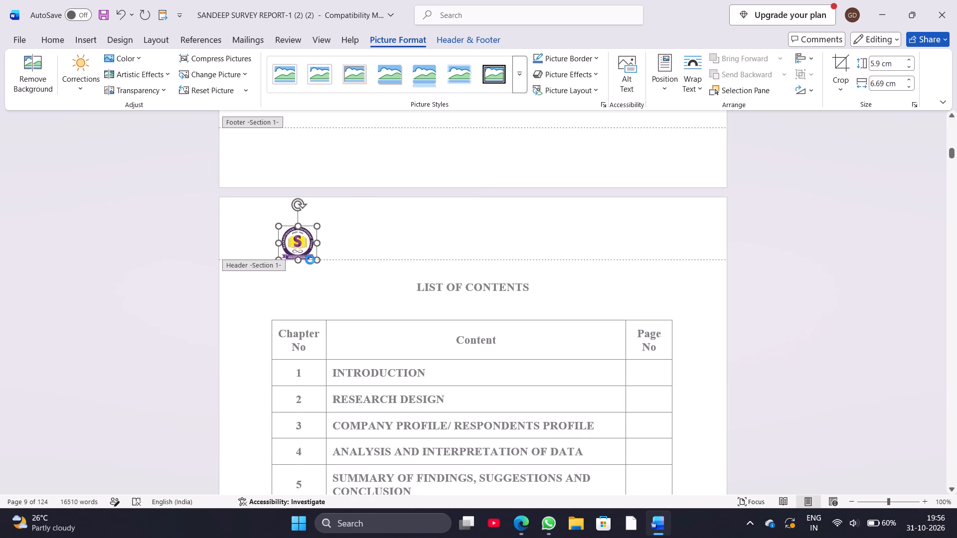
pyautogui.moveTo(310, 260); pyautogui.dragTo(306, 258)
pyautogui.moveTo(306, 258); pyautogui.dragTo(302, 254)
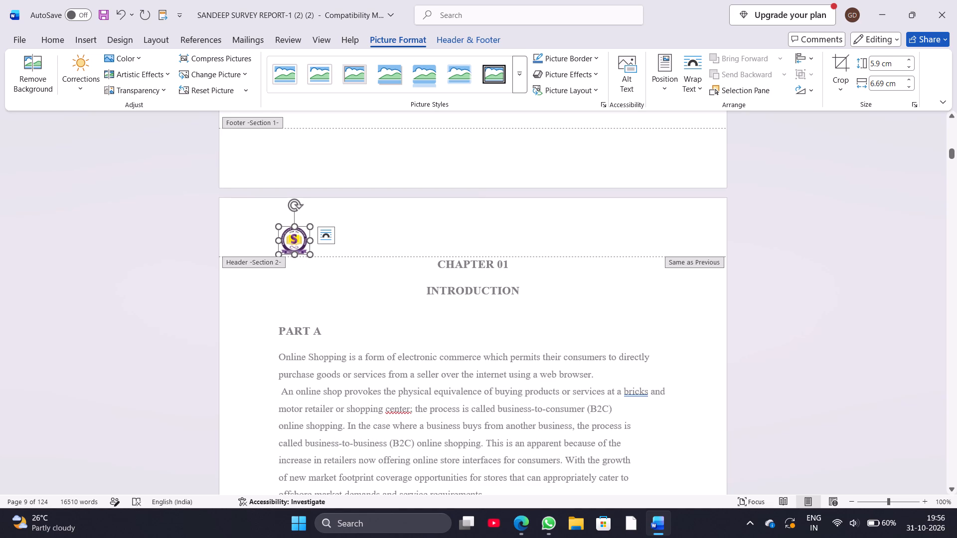
# Add a space after the logo in the Section 2 header.
pyautogui.click(334, 249)
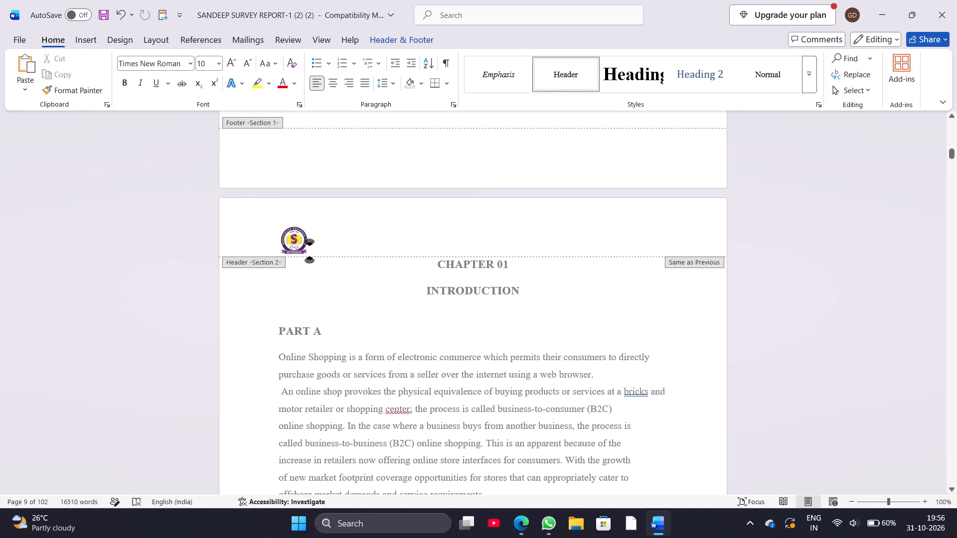
pyautogui.press('space')
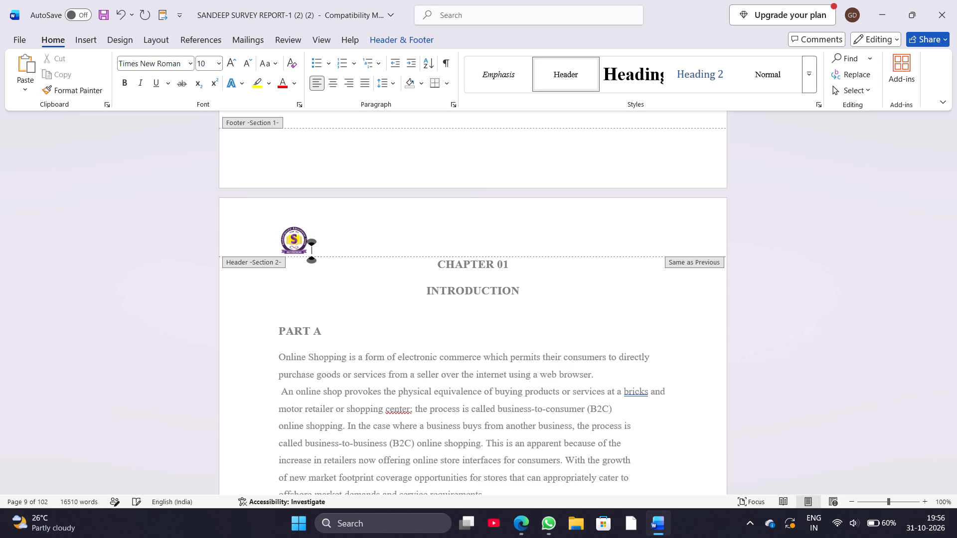
# Close header and footer editing from the report's title page.
pyautogui.scroll(10, 334, 249)
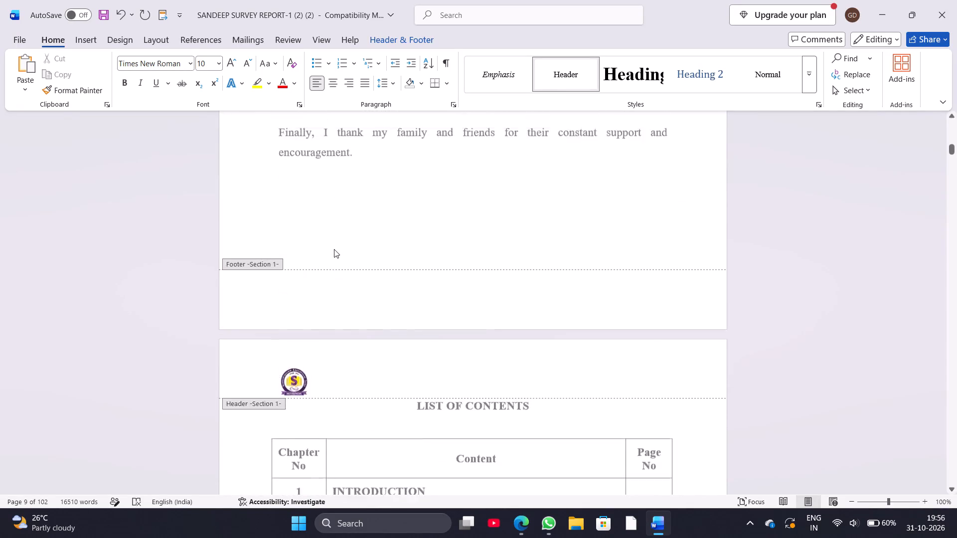
pyautogui.scroll(5, 334, 249)
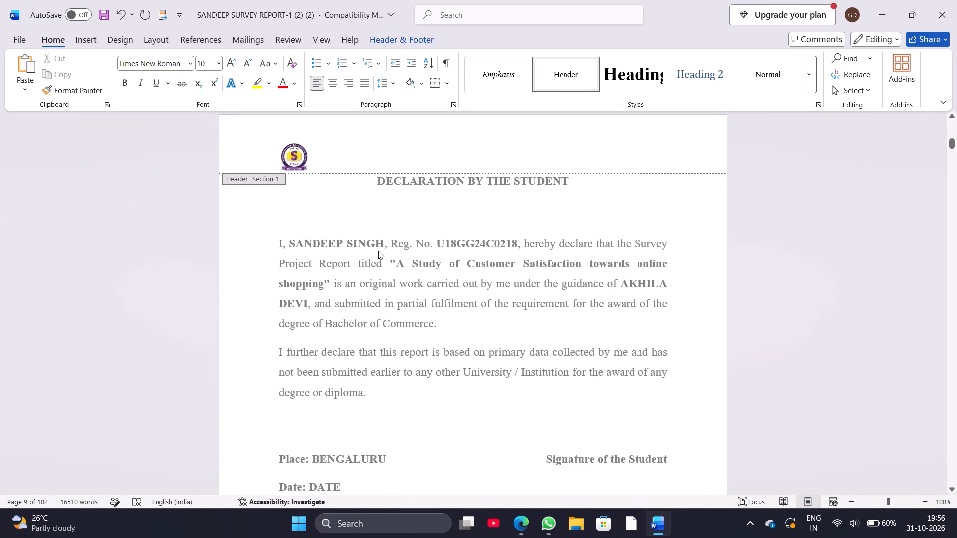
pyautogui.scroll(6, 378, 283)
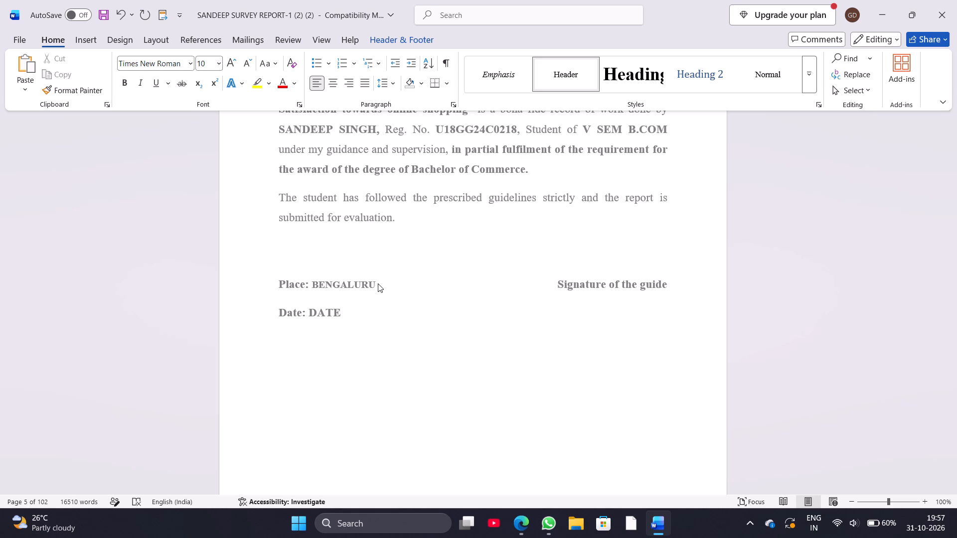
pyautogui.scroll(8, 378, 283)
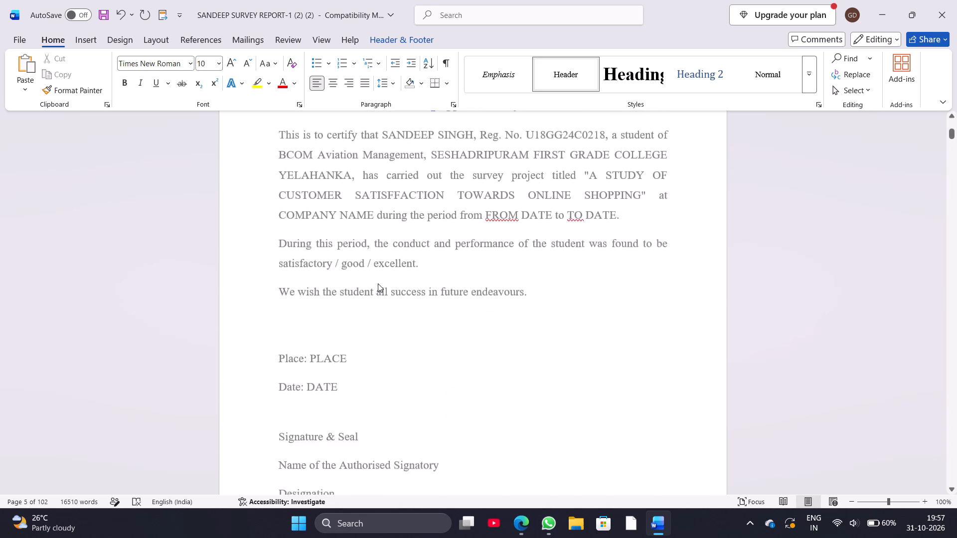
pyautogui.scroll(12, 378, 283)
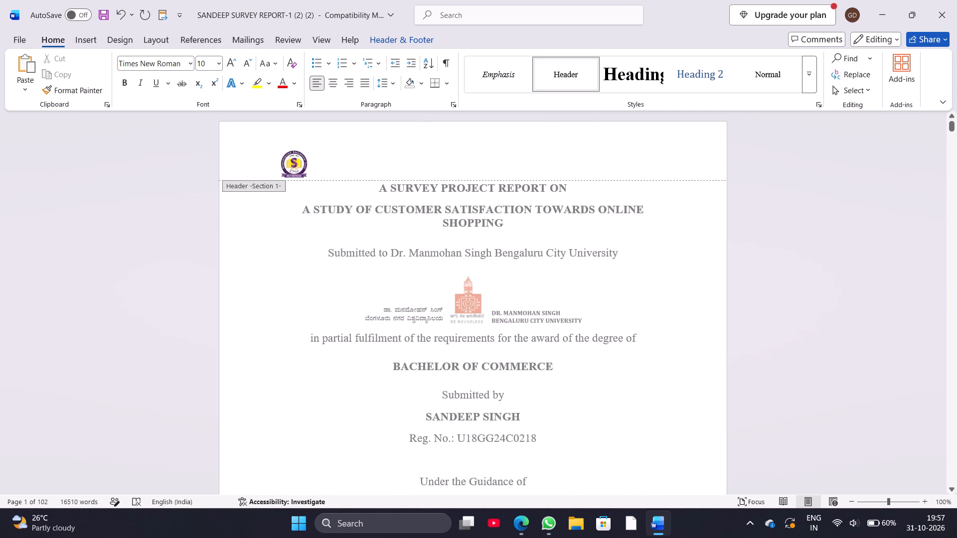
pyautogui.doubleClick(397, 152)
pyautogui.click(415, 47)
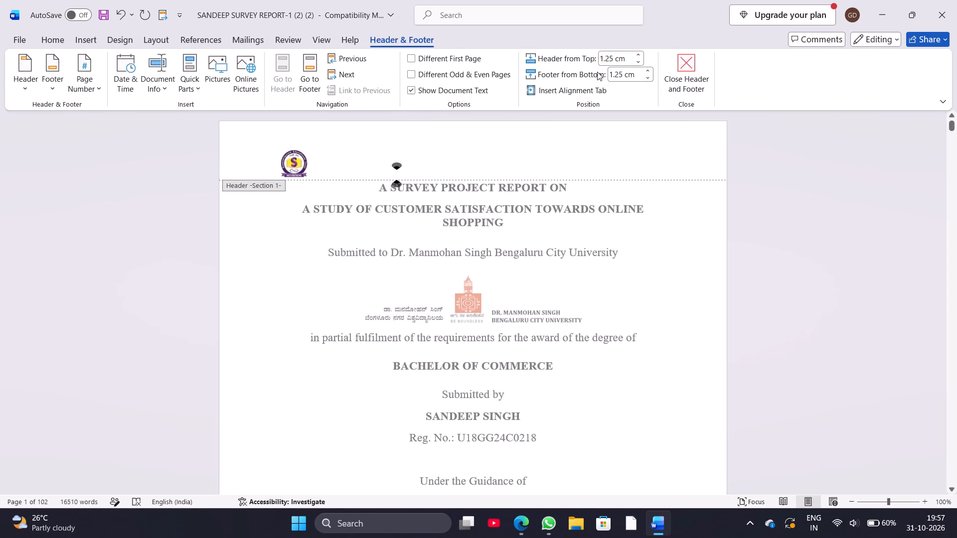
pyautogui.click(682, 73)
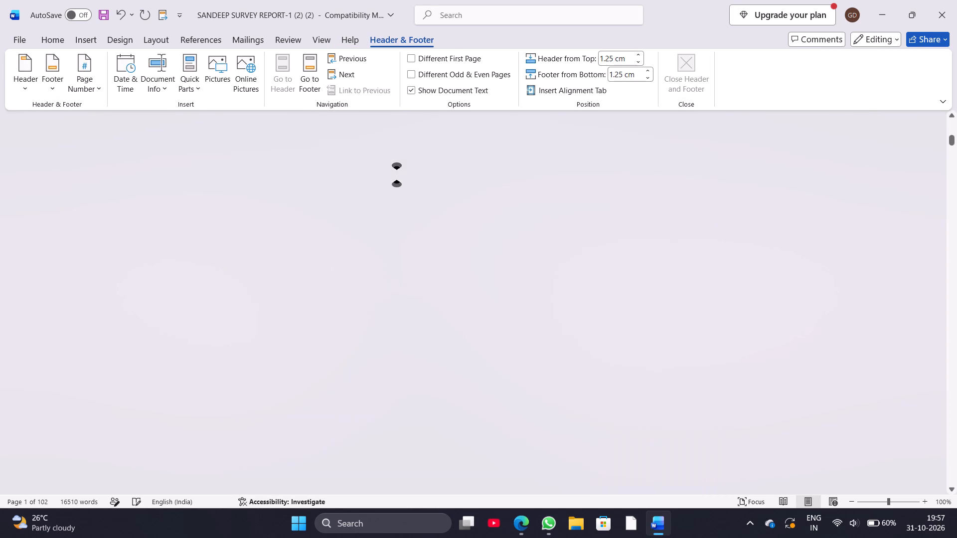
# Copy the title "A STUDY OF CUSTOMER SATISFACTION TOWARDS ONLINE SHOPPING" from the title page.
pyautogui.scroll(10, 377, 187)
pyautogui.scroll(13, 377, 187)
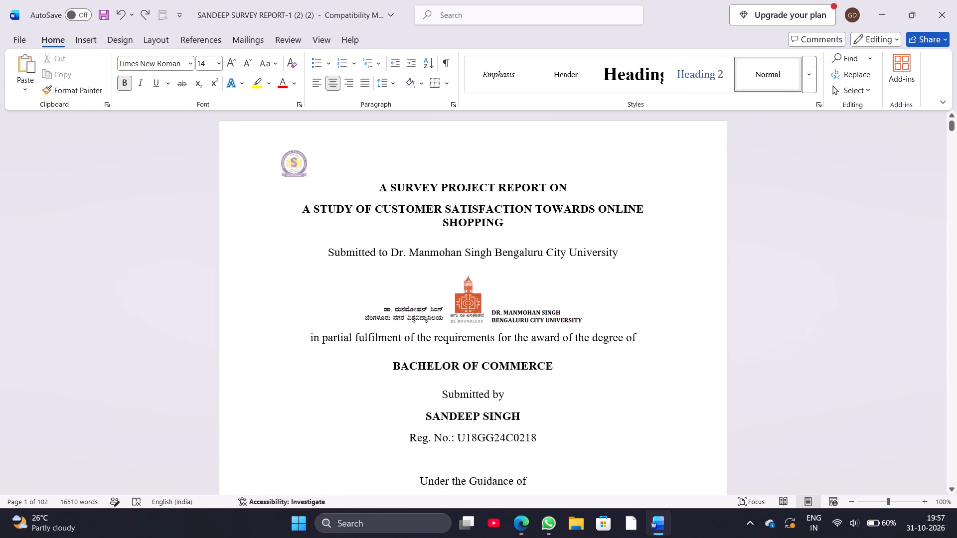
pyautogui.moveTo(296, 213); pyautogui.dragTo(502, 220)
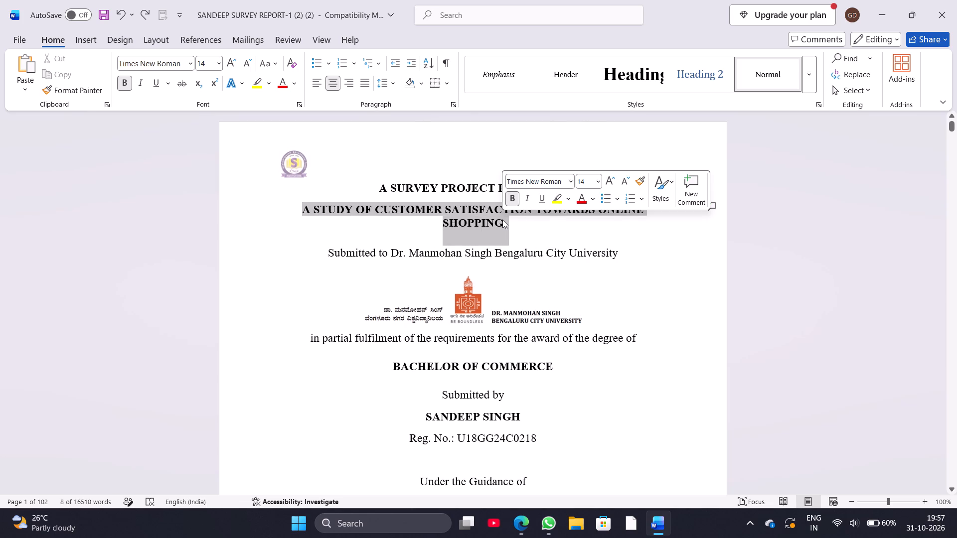
pyautogui.hotkey('ctrl', 'c')
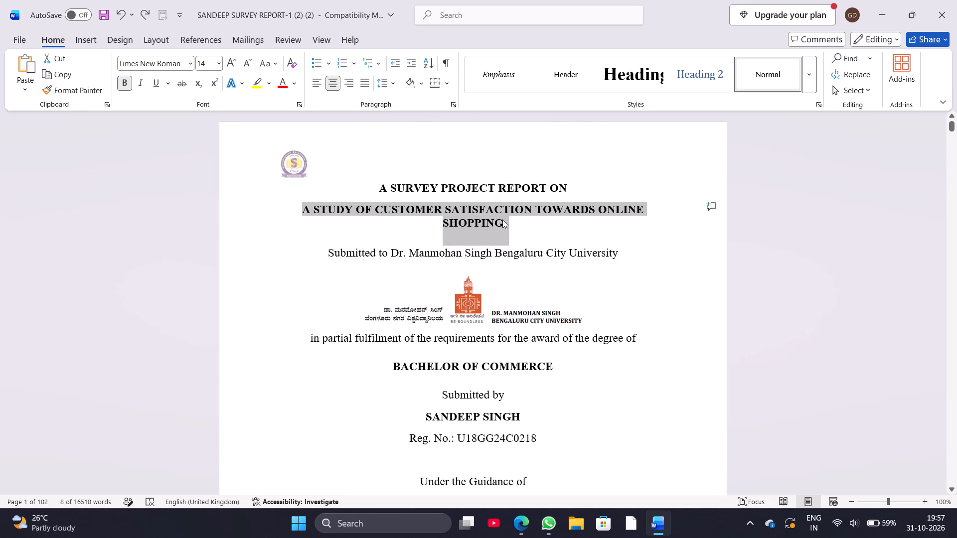
# Reopen the Section 2 header above the Chapter 01 Introduction heading for editing.
pyautogui.scroll(-18, 502, 220)
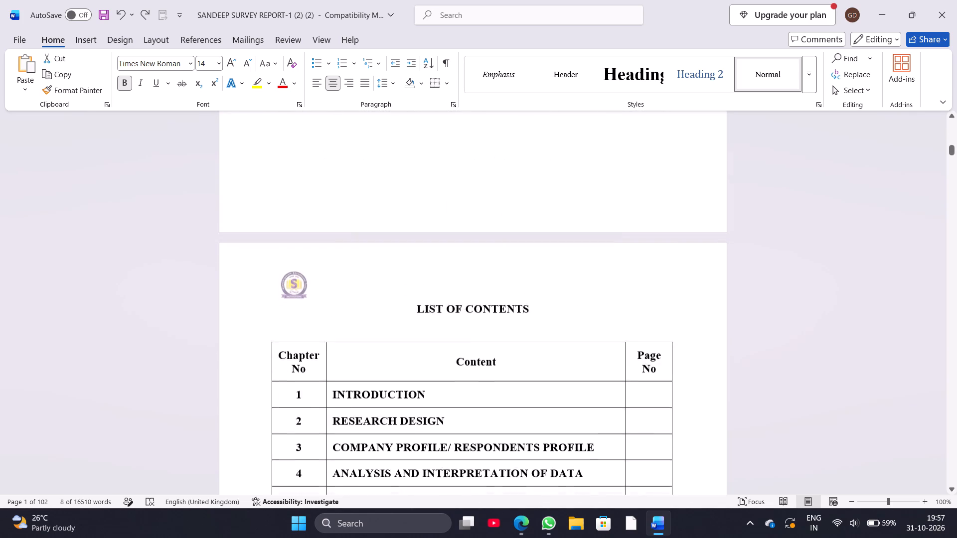
pyautogui.scroll(-4, 502, 220)
pyautogui.scroll(3, 502, 220)
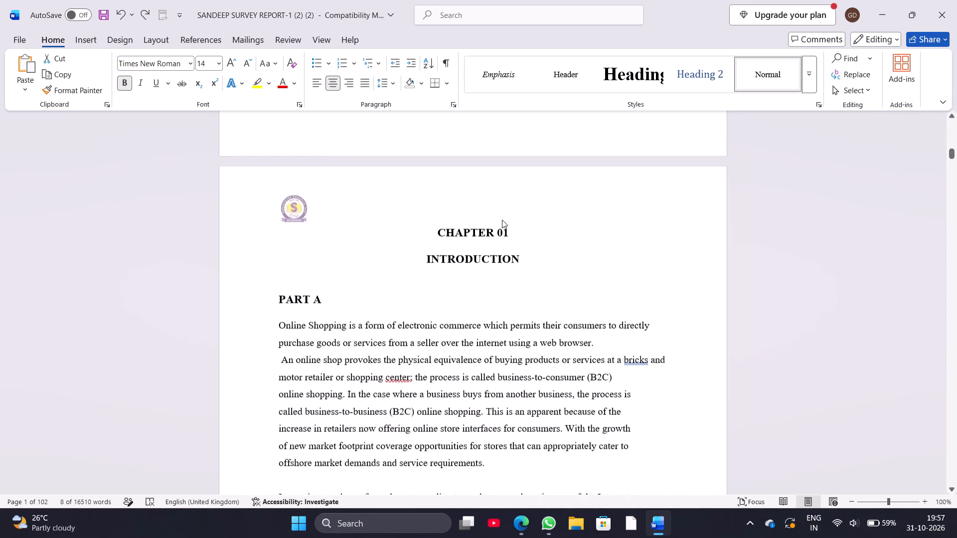
pyautogui.doubleClick(332, 202)
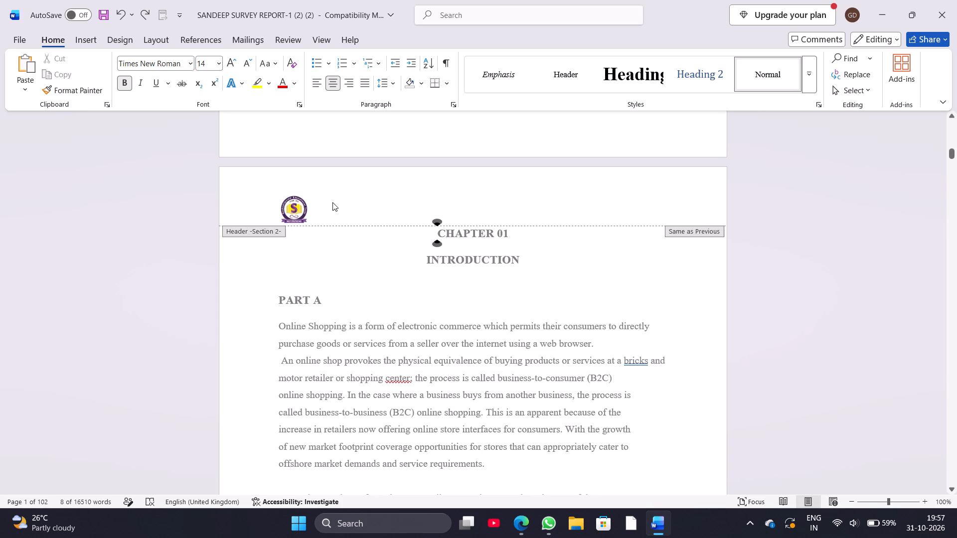
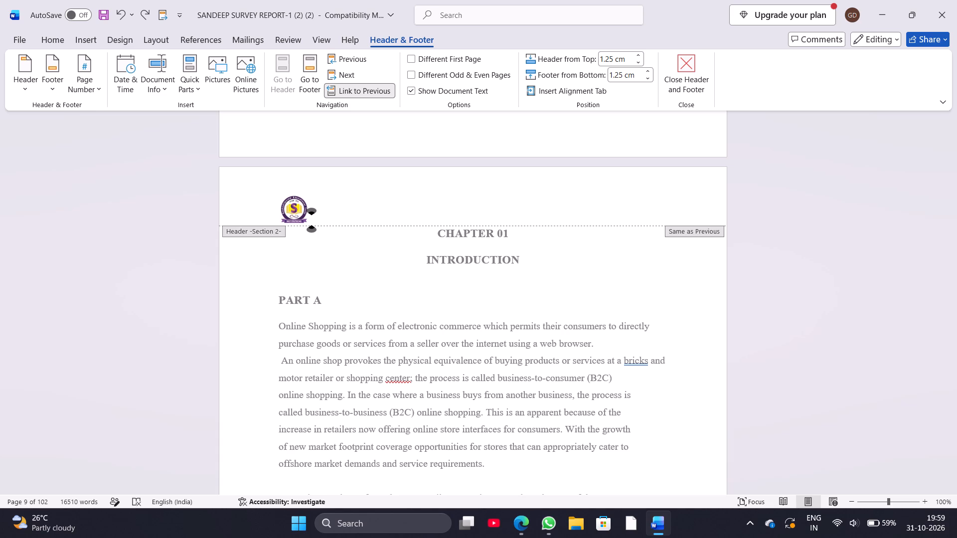
# Paste the title "A STUDY OF CUSTOMER SATISFACTION TOWARDS ONLINE SHOPPING" after the logo in the Section 2 header.
pyautogui.hotkey('ctrl', 'v')
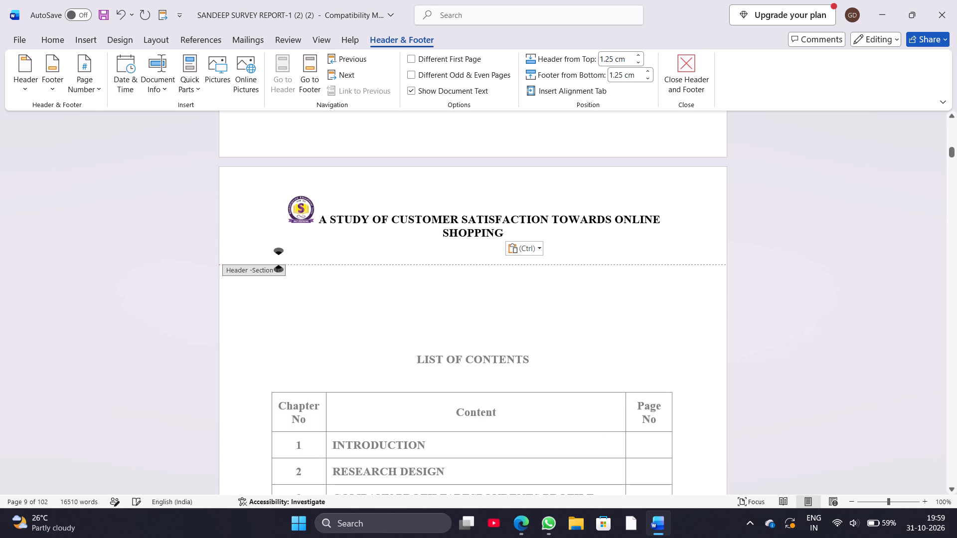
# Select the pasted title text beside the header logo and open its font size choices, keeping it bold.
pyautogui.moveTo(320, 219); pyautogui.dragTo(490, 237)
pyautogui.click(503, 211)
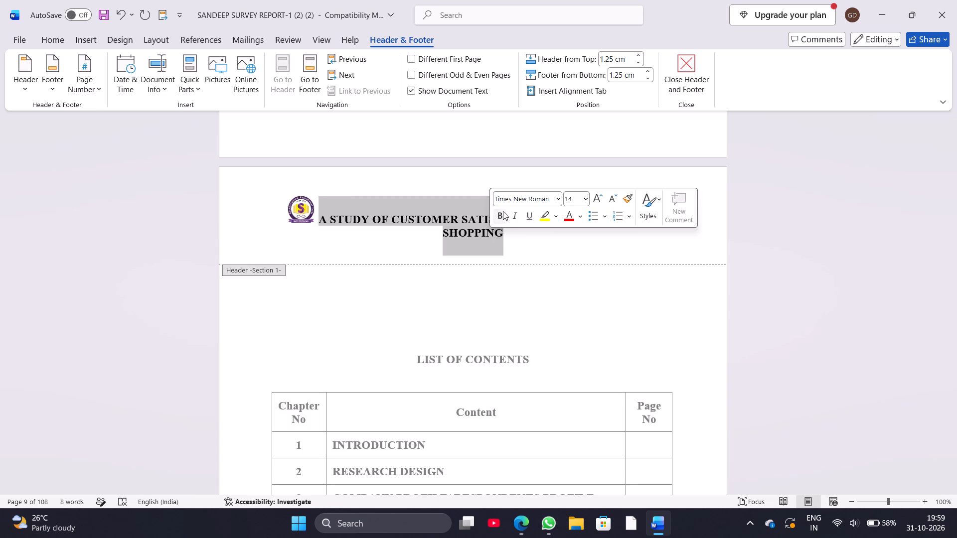
pyautogui.click(503, 211)
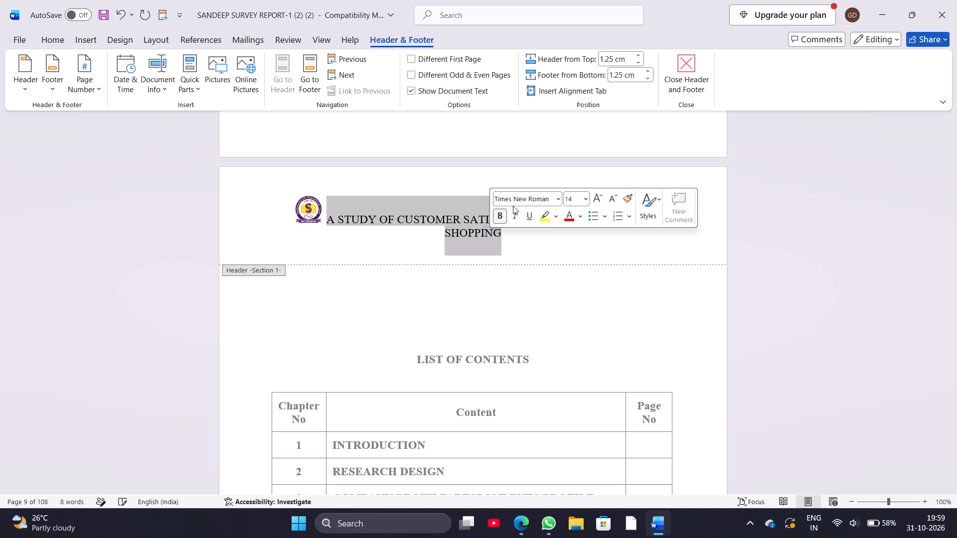
pyautogui.click(589, 197)
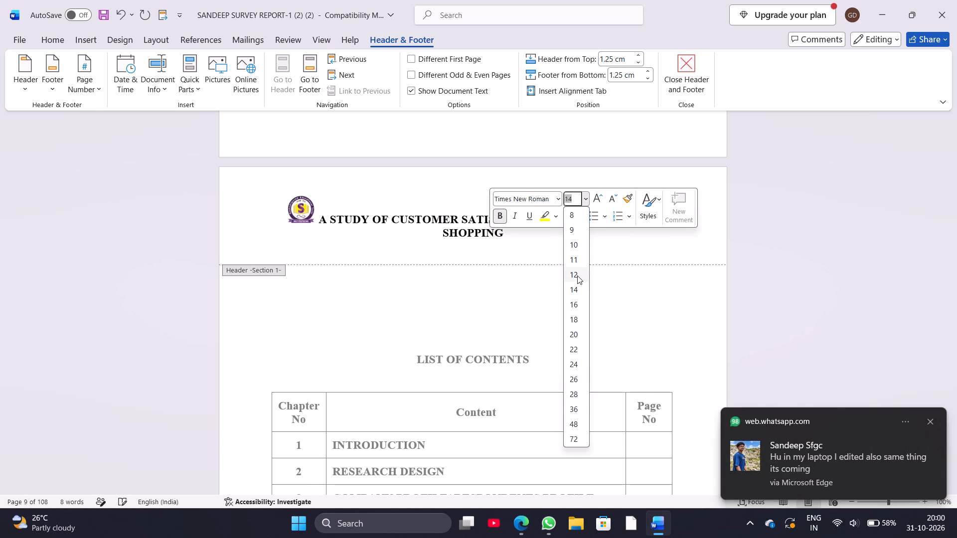
# Set the report title in the Section 1 header to font size 12.
pyautogui.click(577, 277)
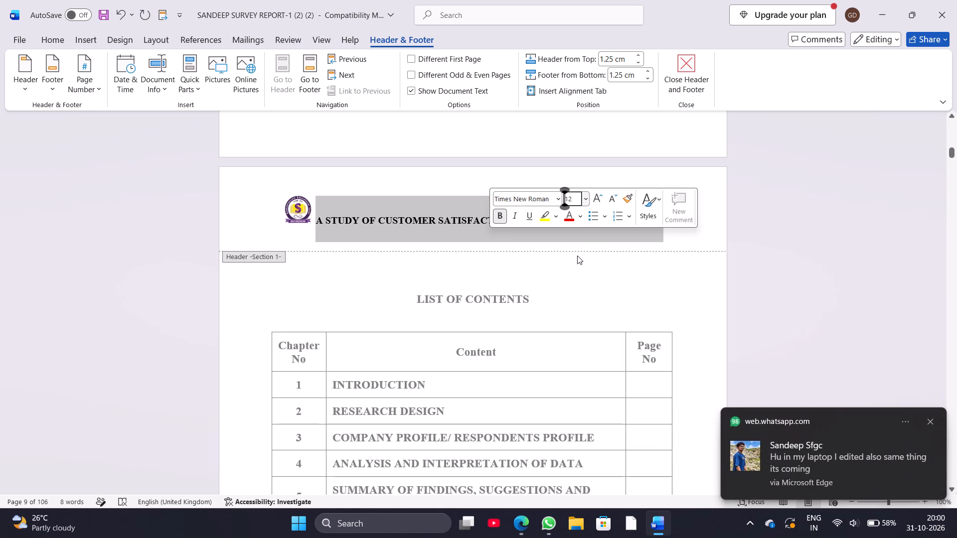
pyautogui.click(588, 232)
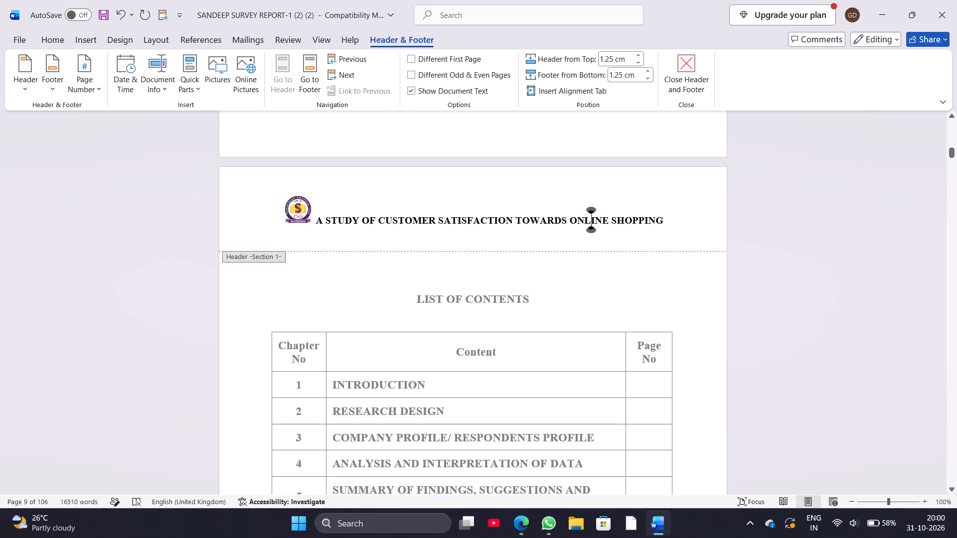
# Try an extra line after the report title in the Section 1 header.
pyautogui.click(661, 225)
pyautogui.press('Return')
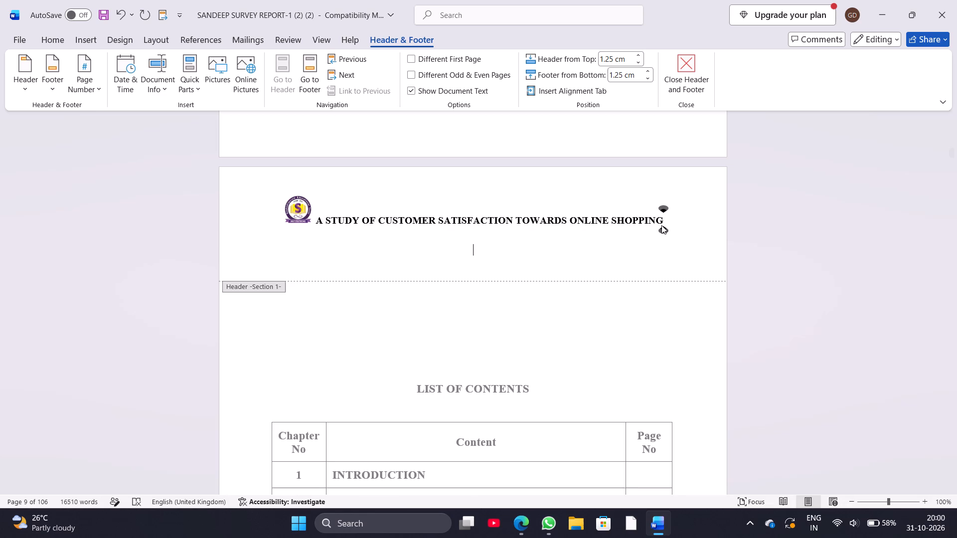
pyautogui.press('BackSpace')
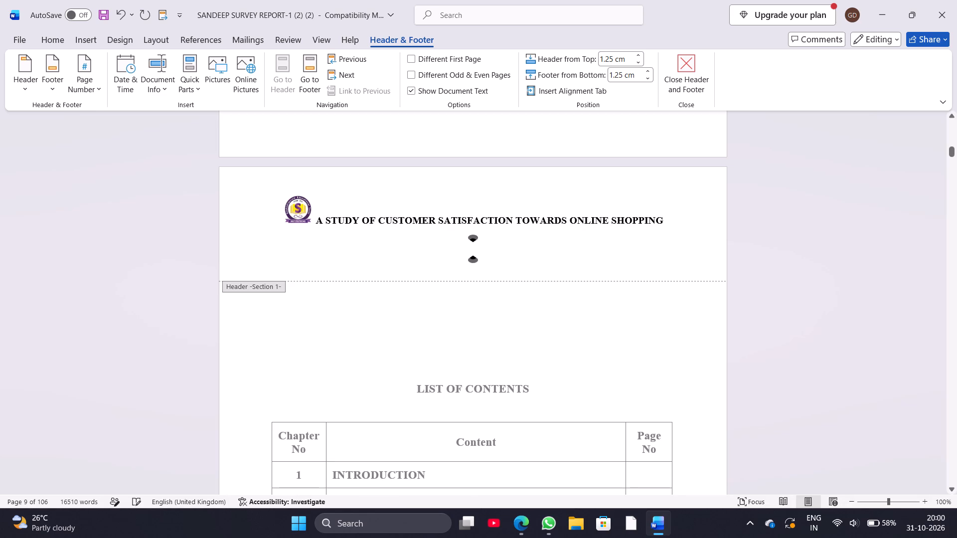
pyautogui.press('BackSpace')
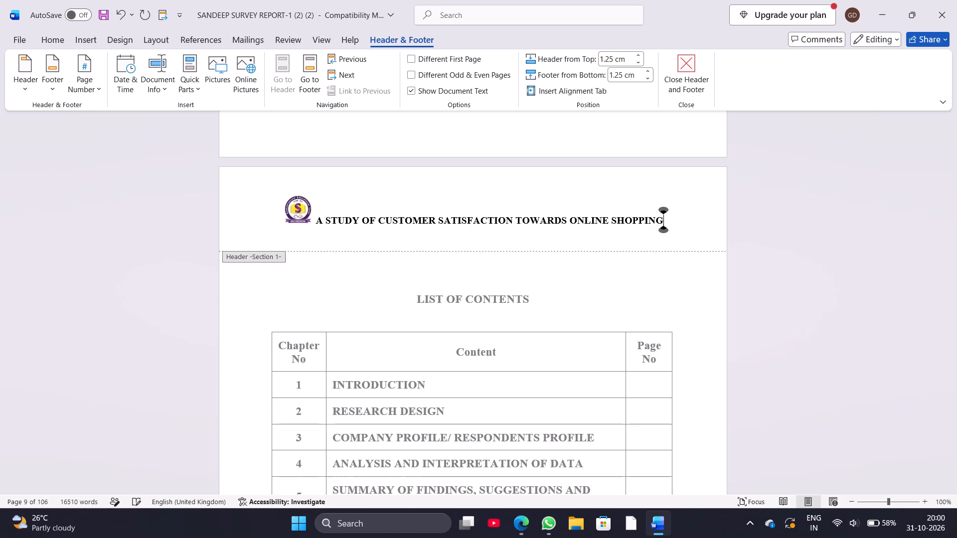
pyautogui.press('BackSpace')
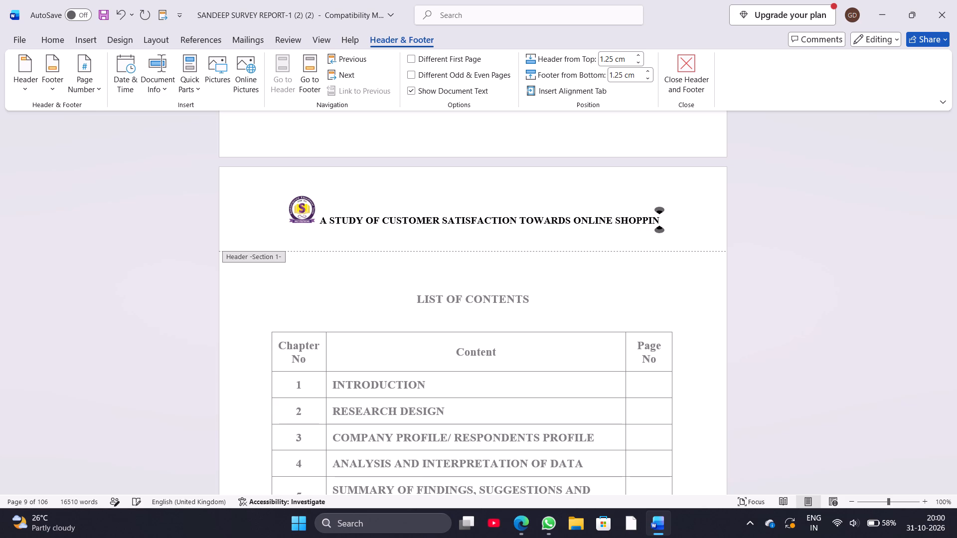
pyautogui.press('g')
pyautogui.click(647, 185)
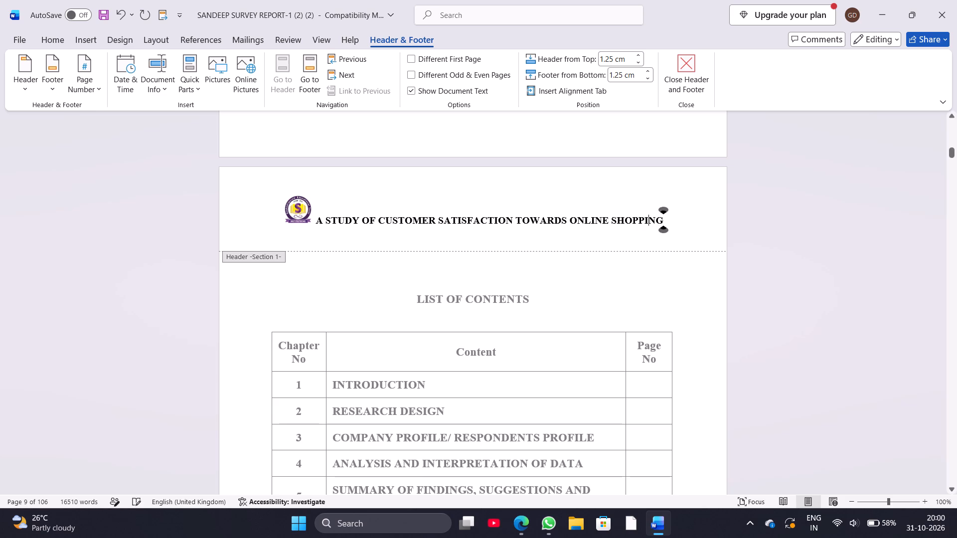
# Unlink the Section 2 header above the Chapter 01 Introduction heading from the previous section's header.
pyautogui.scroll(-6, 682, 224)
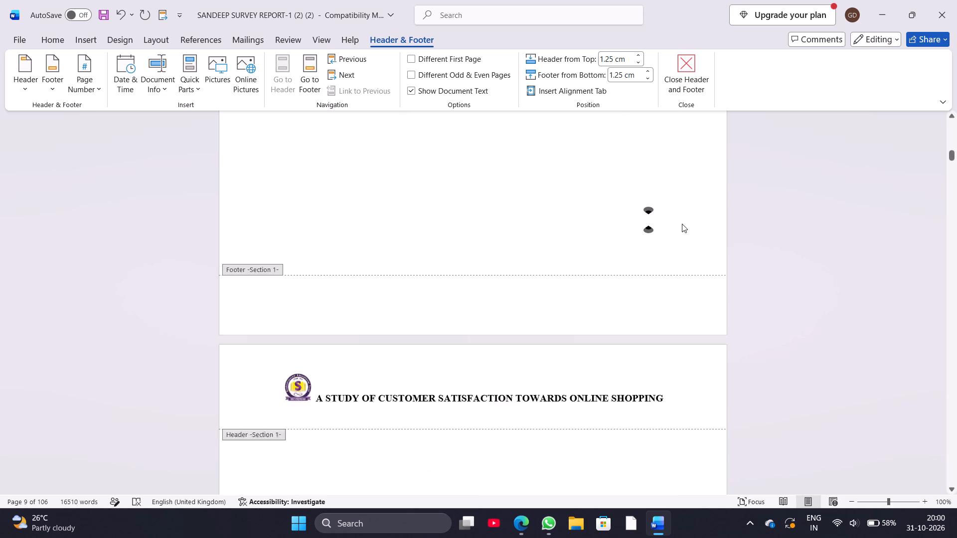
pyautogui.scroll(-1, 682, 224)
pyautogui.scroll(-3, 630, 297)
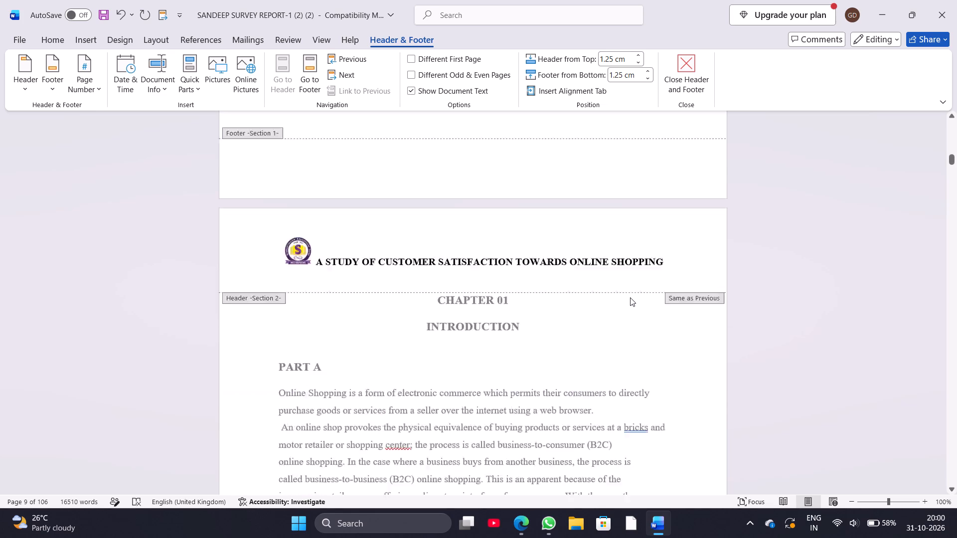
pyautogui.scroll(-2, 630, 297)
pyautogui.click(671, 191)
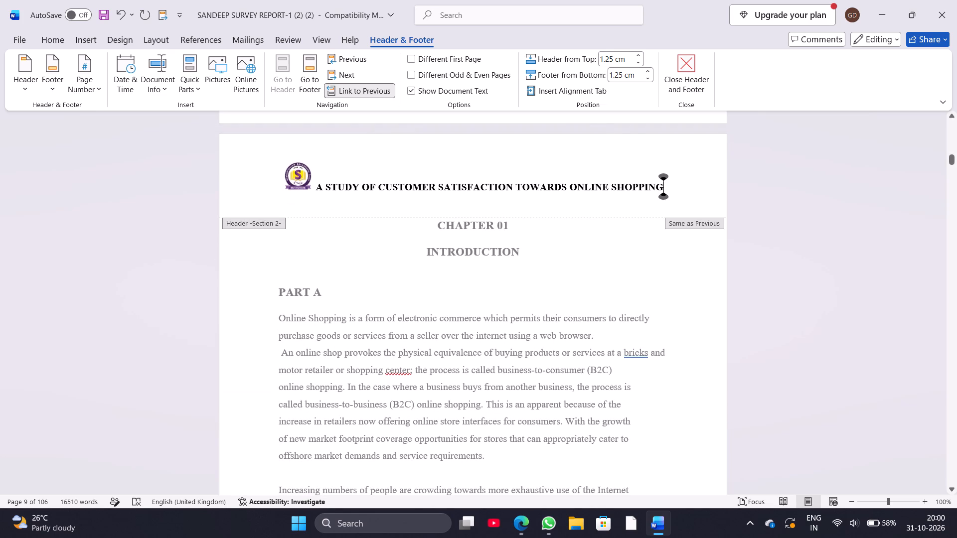
pyautogui.click(333, 90)
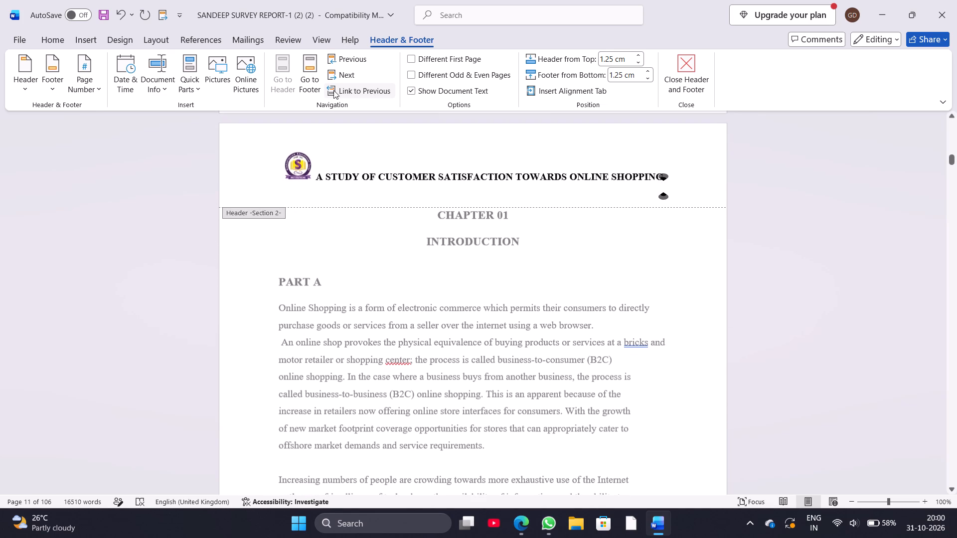
pyautogui.click(350, 71)
pyautogui.doubleClick(350, 71)
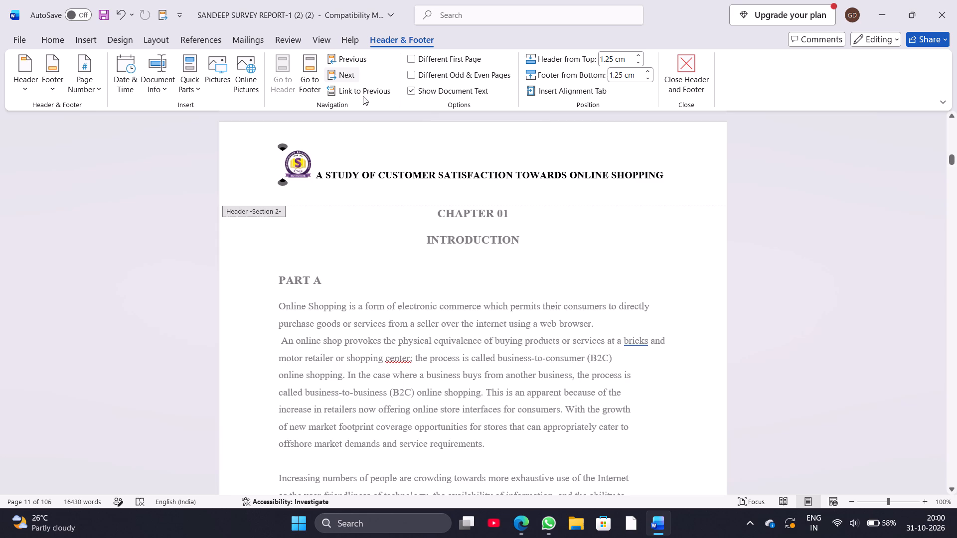
# Delete the report title text from the Section 1 header above the List of Contents.
pyautogui.scroll(5, 377, 157)
pyautogui.scroll(1, 581, 212)
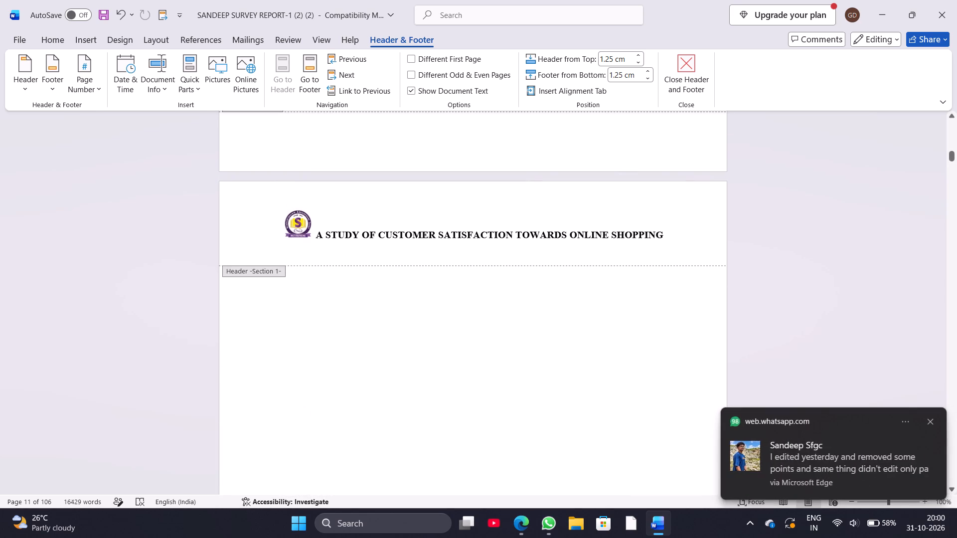
pyautogui.scroll(5, 581, 212)
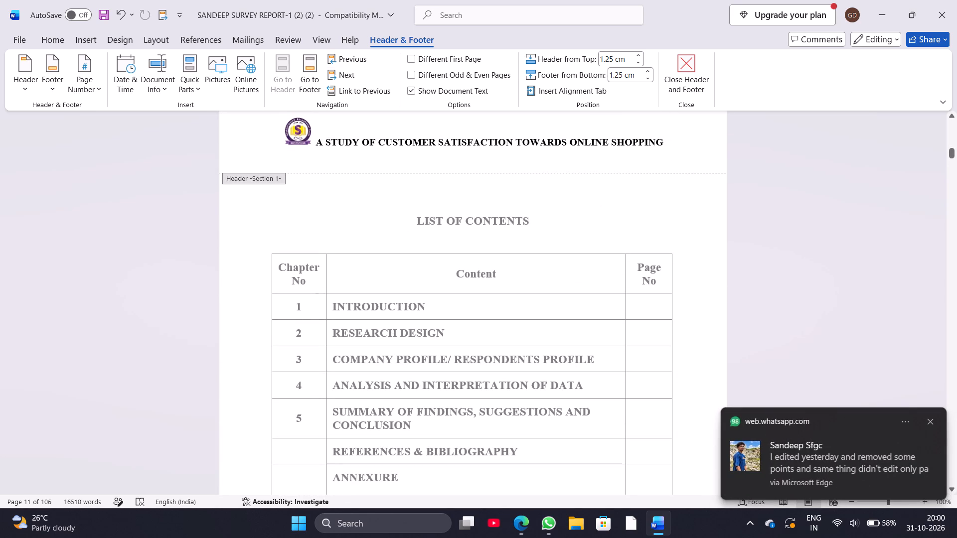
pyautogui.click(665, 143)
pyautogui.press('BackSpace')
pyautogui.press('BackSpace')
pyautogui.press('BackSpace')
pyautogui.press('BackSpace')
pyautogui.press('BackSpace')
pyautogui.press('BackSpace')
pyautogui.press('BackSpace')
pyautogui.press('BackSpace')
pyautogui.press('BackSpace')
pyautogui.press('BackSpace')
pyautogui.press('BackSpace')
pyautogui.press('BackSpace')
pyautogui.press('BackSpace')
pyautogui.press('BackSpace')
pyautogui.press('BackSpace')
pyautogui.press('BackSpace')
pyautogui.press('BackSpace')
pyautogui.press('BackSpace')
pyautogui.press('BackSpace')
pyautogui.press('BackSpace')
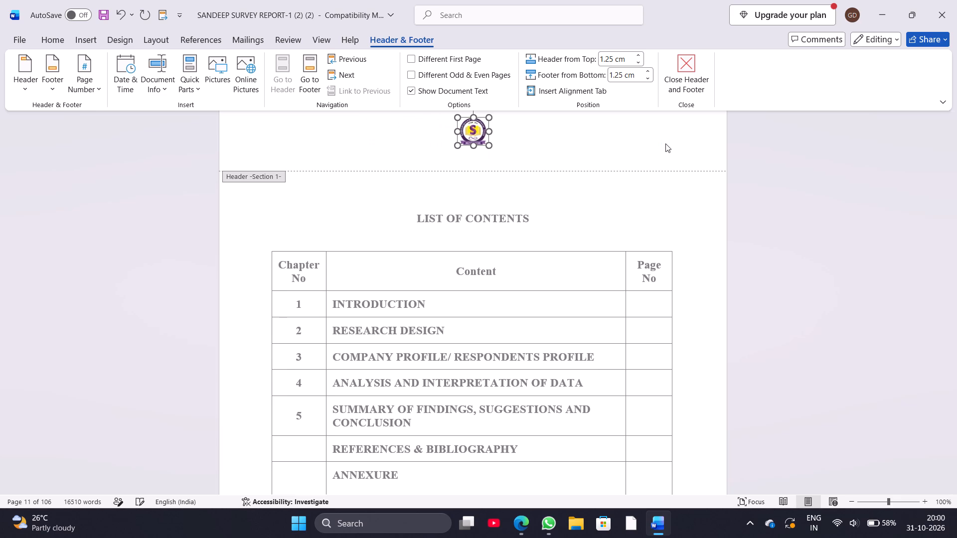
# Go back to the Section 2 header at Chapter 01 and close header and footer editing.
pyautogui.scroll(-7, 665, 143)
pyautogui.scroll(1, 665, 143)
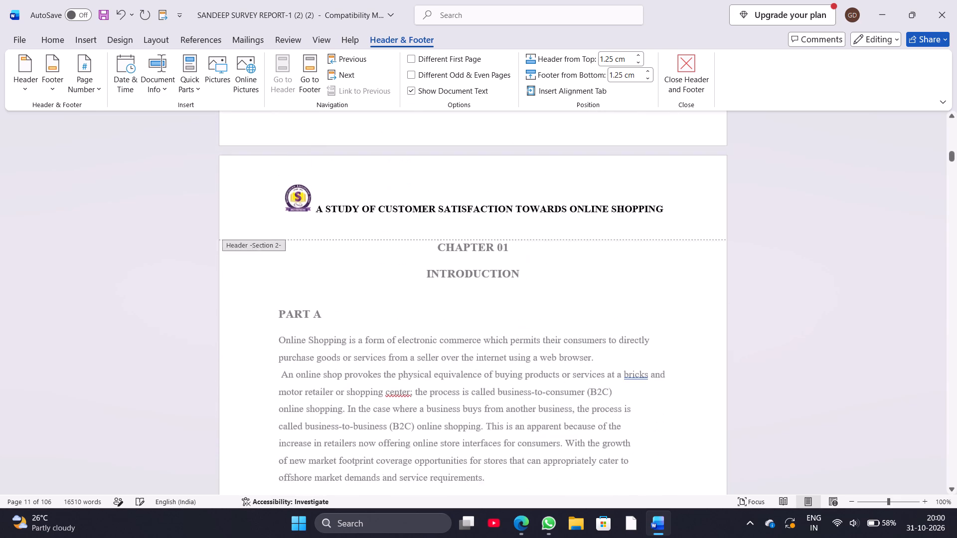
pyautogui.scroll(1, 665, 143)
pyautogui.click(663, 238)
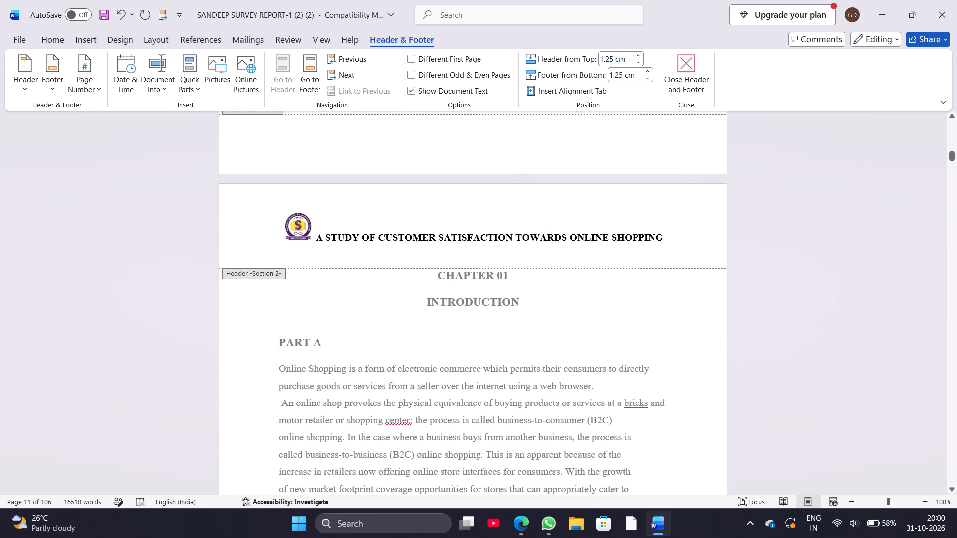
pyautogui.click(686, 78)
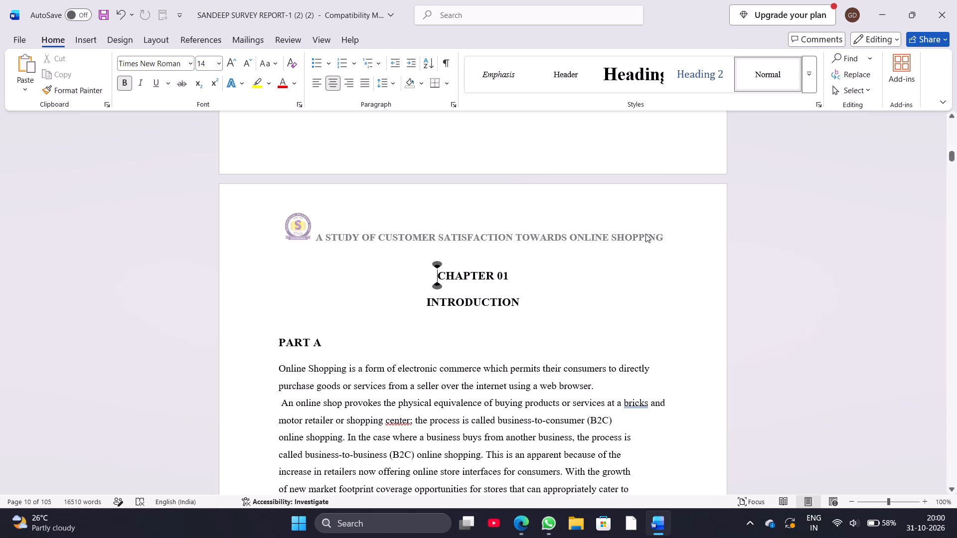
# Reopen the Section 2 header above Chapter 01 and place the cursor at the end of the report title.
pyautogui.doubleClick(632, 224)
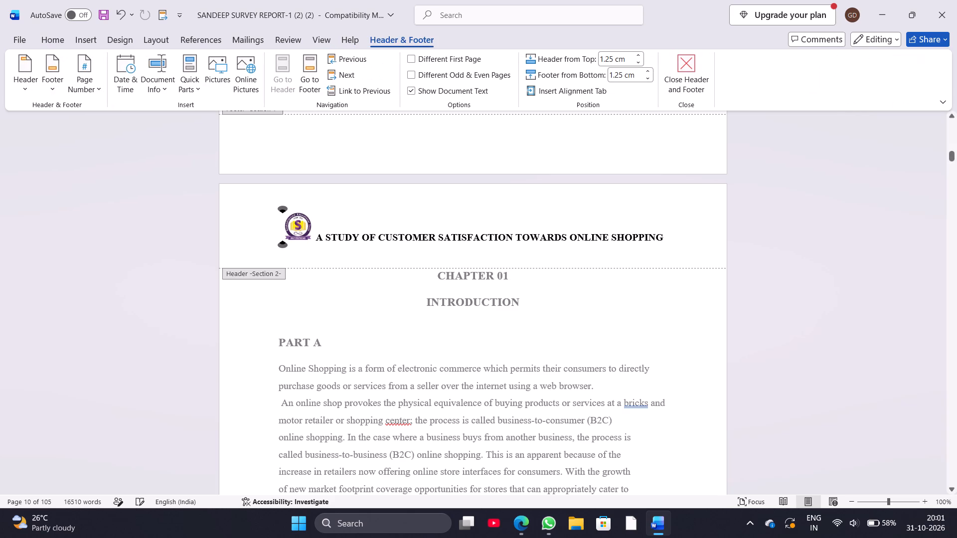
pyautogui.click(668, 236)
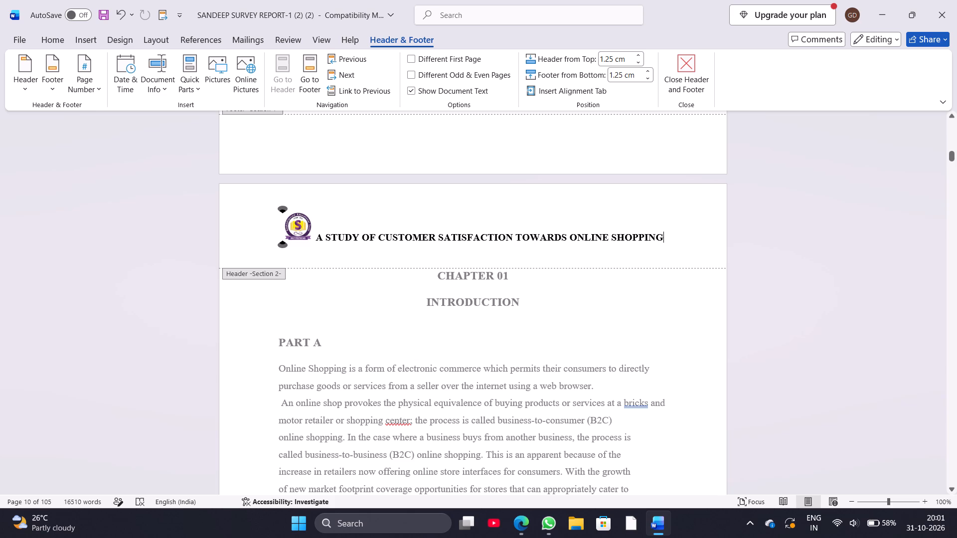
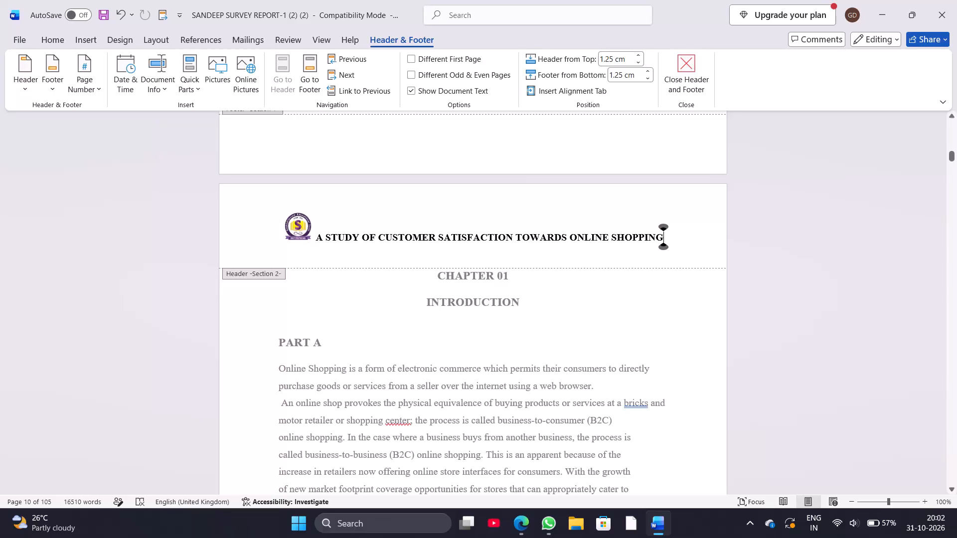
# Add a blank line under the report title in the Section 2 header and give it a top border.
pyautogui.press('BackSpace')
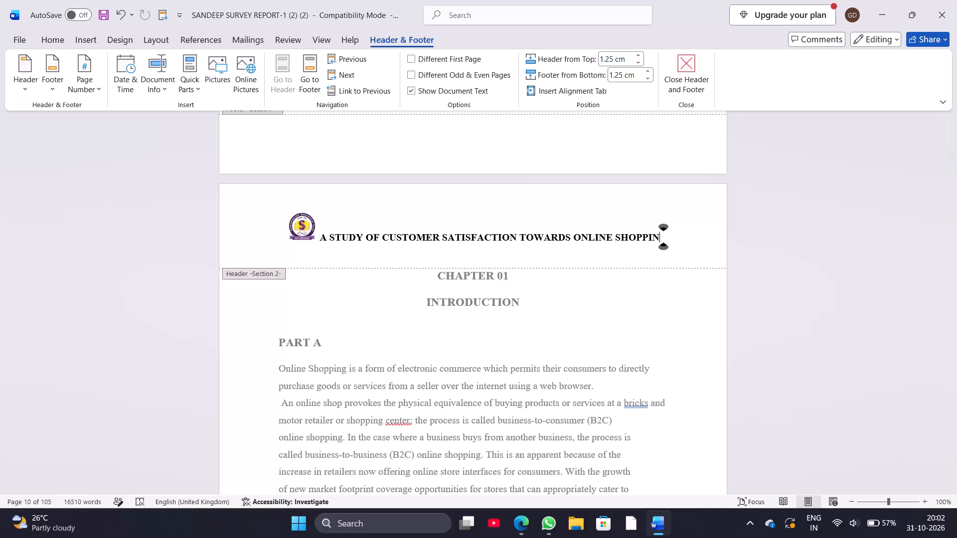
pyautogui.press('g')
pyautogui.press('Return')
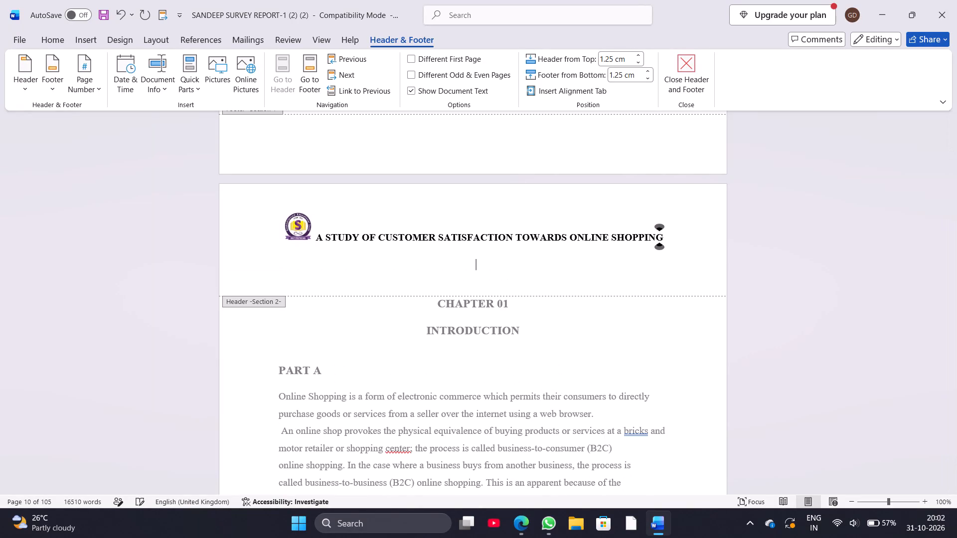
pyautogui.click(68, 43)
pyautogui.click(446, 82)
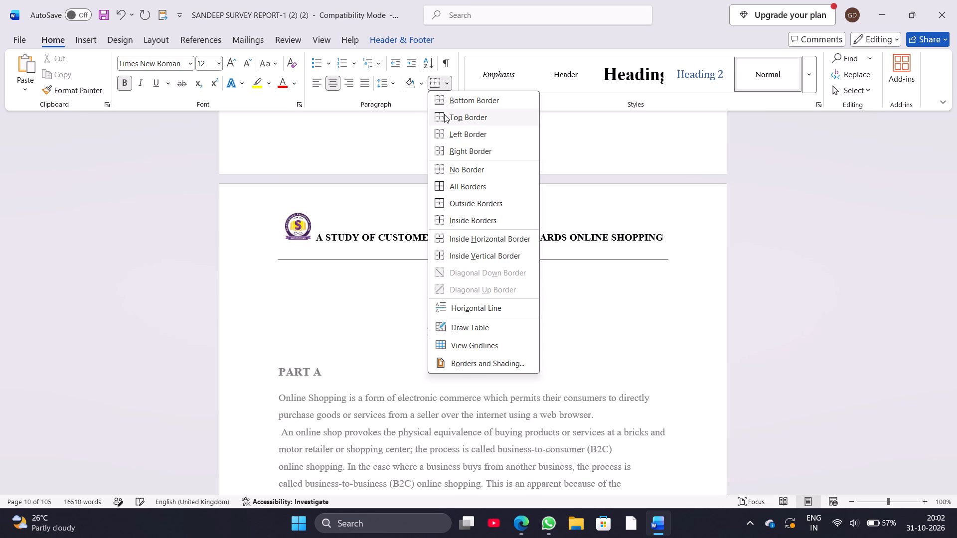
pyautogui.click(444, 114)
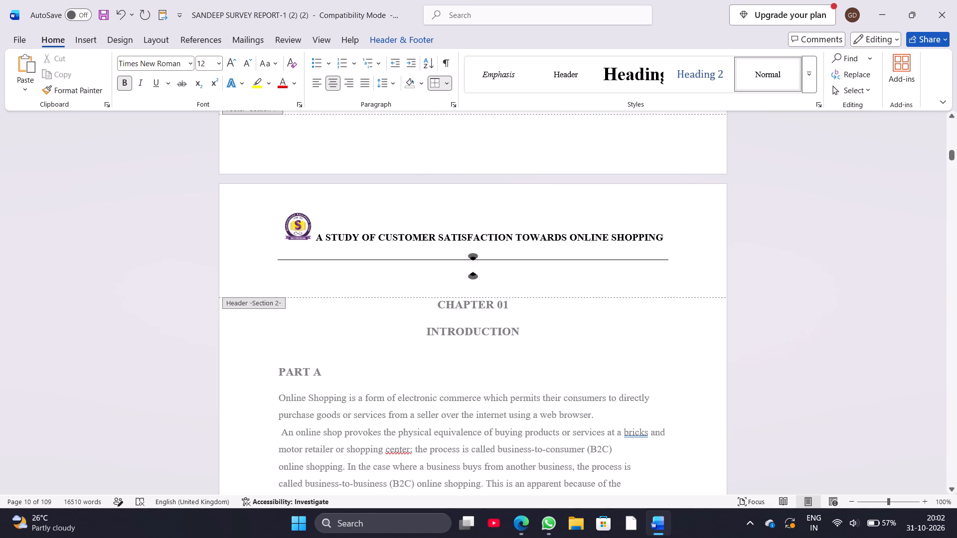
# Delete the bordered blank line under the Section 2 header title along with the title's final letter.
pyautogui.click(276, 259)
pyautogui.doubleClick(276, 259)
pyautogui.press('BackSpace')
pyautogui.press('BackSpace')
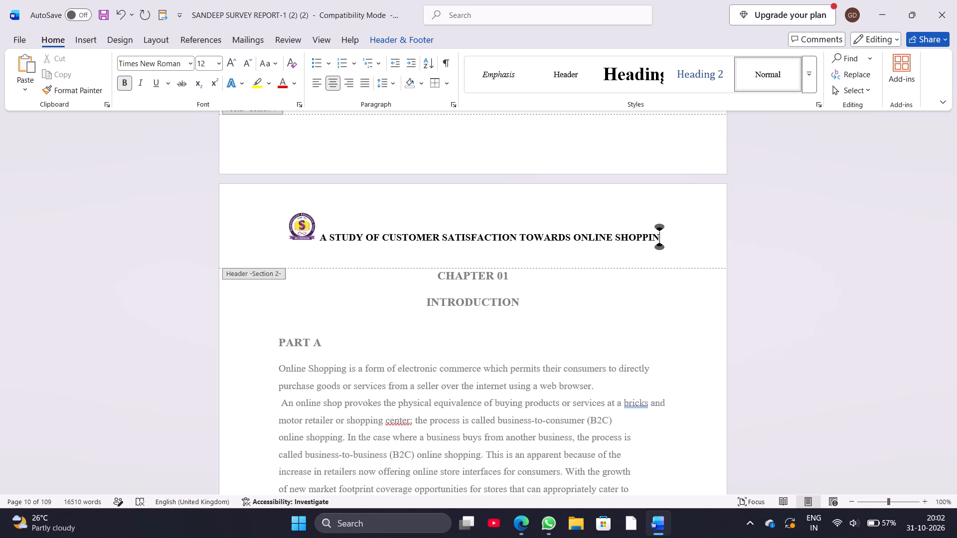
# Set the Section 2 header's distance from the top of the page to 1.27 cm.
pyautogui.click(390, 42)
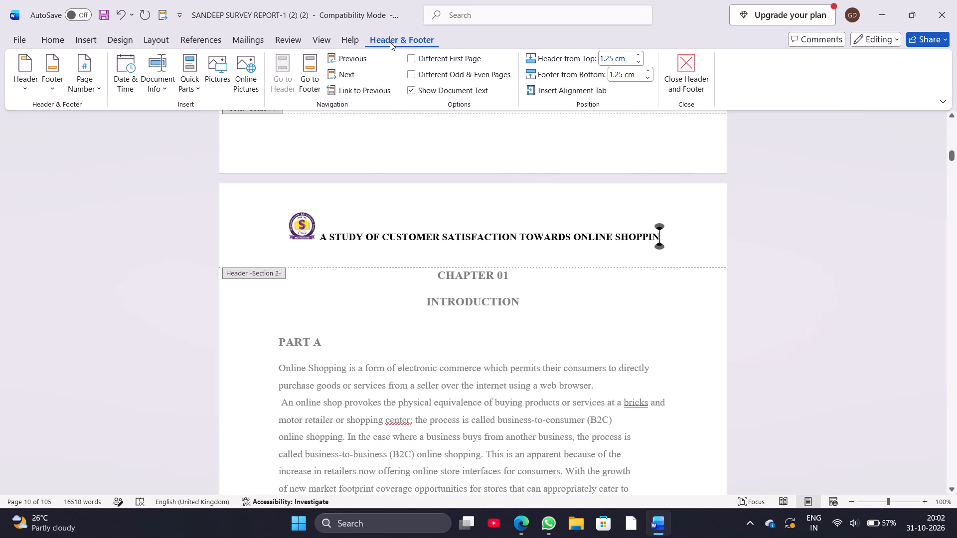
pyautogui.click(636, 60)
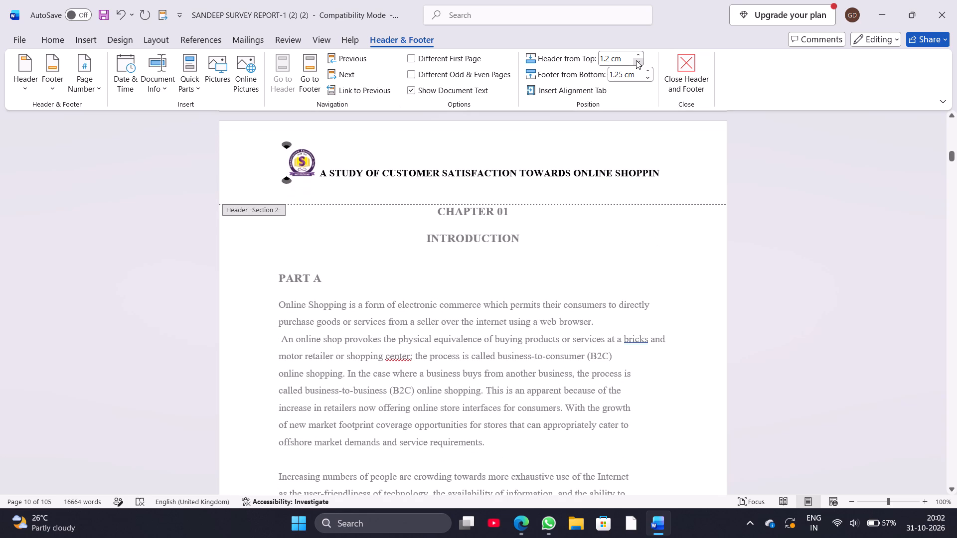
pyautogui.click(609, 55)
pyautogui.press('7')
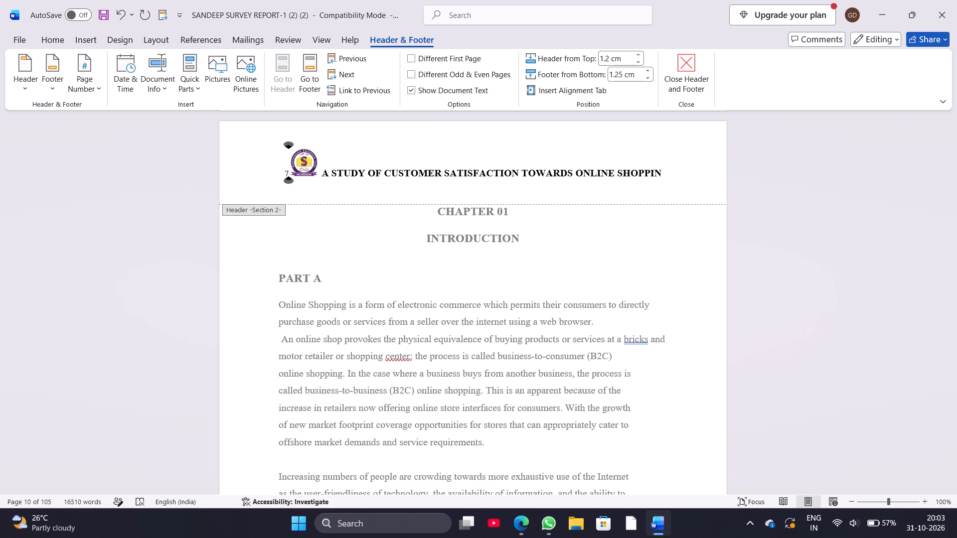
pyautogui.press('BackSpace')
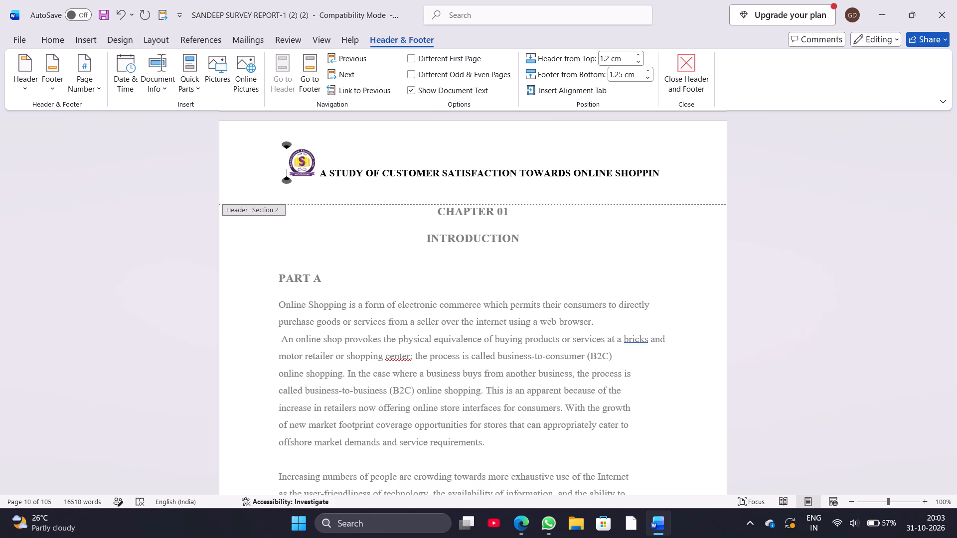
pyautogui.click(609, 58)
pyautogui.click(609, 58)
pyautogui.press('7')
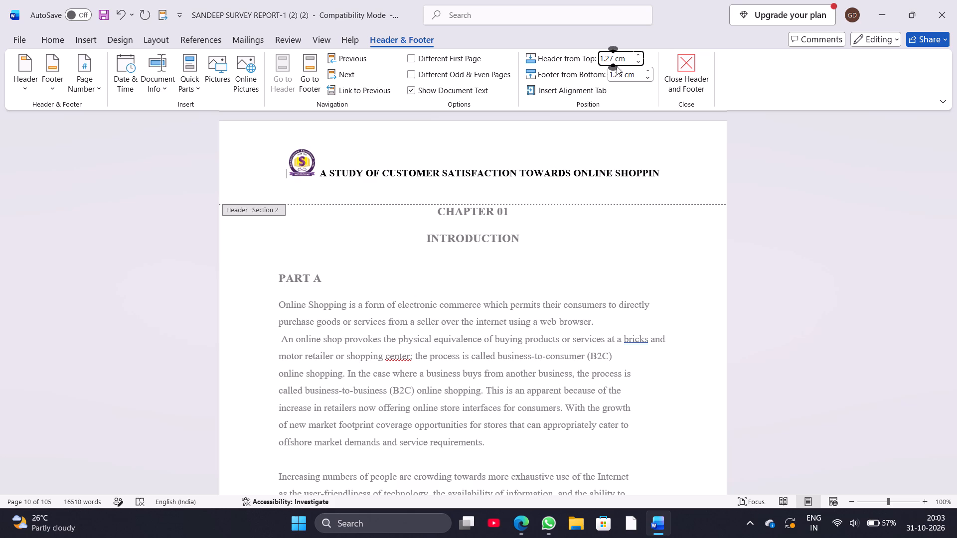
# Set the Section 2 footer's distance from the bottom of the page to 1.27 cm and close header and footer editing.
pyautogui.click(623, 75)
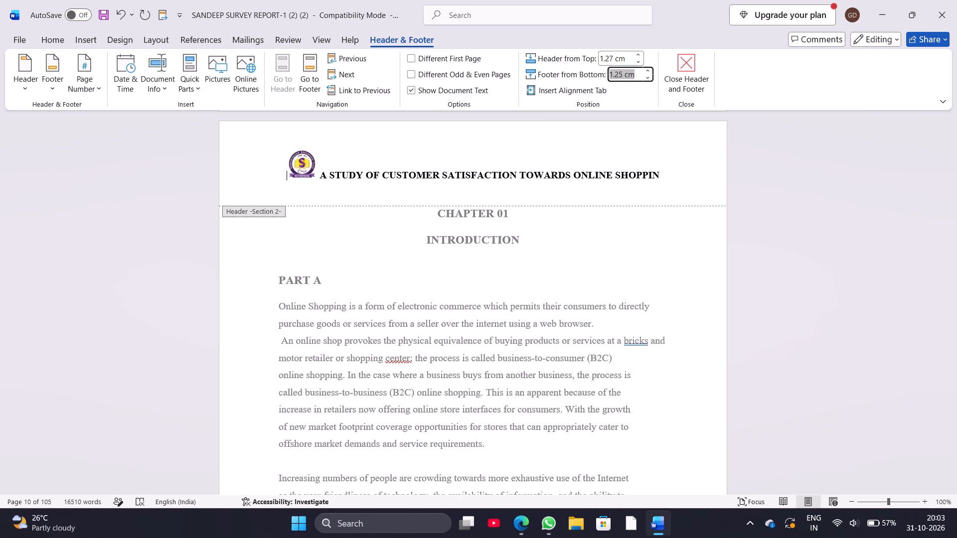
pyautogui.press('BackSpace')
pyautogui.press('1')
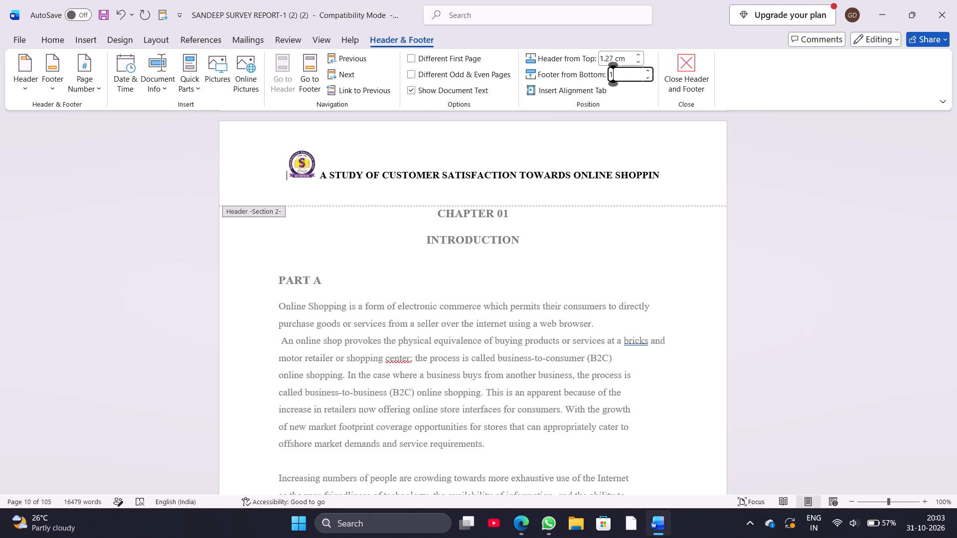
pyautogui.write('.27')
pyautogui.press('space')
pyautogui.write('CM')
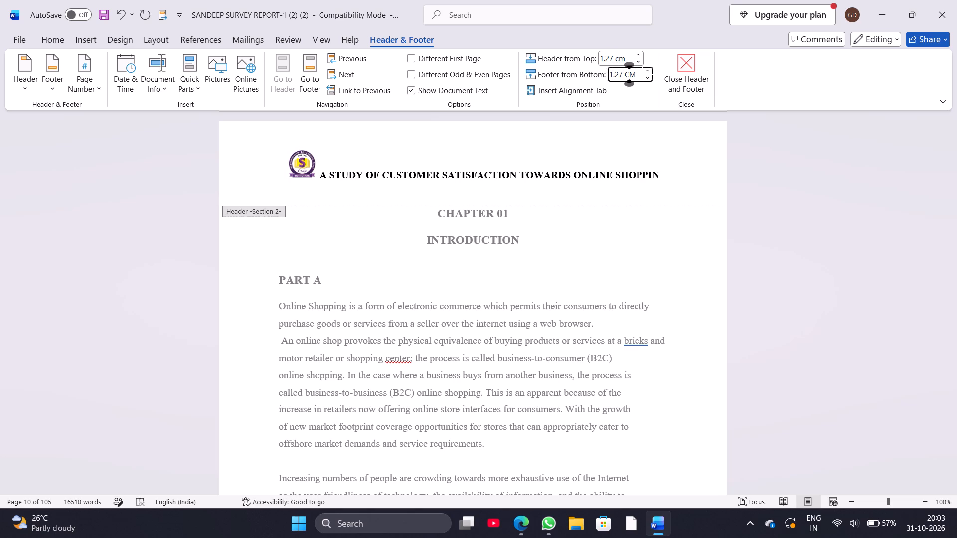
pyautogui.press('BackSpace')
pyautogui.press('BackSpace')
pyautogui.write('cn')
pyautogui.press('BackSpace')
pyautogui.write('m')
pyautogui.press('space')
pyautogui.click(677, 88)
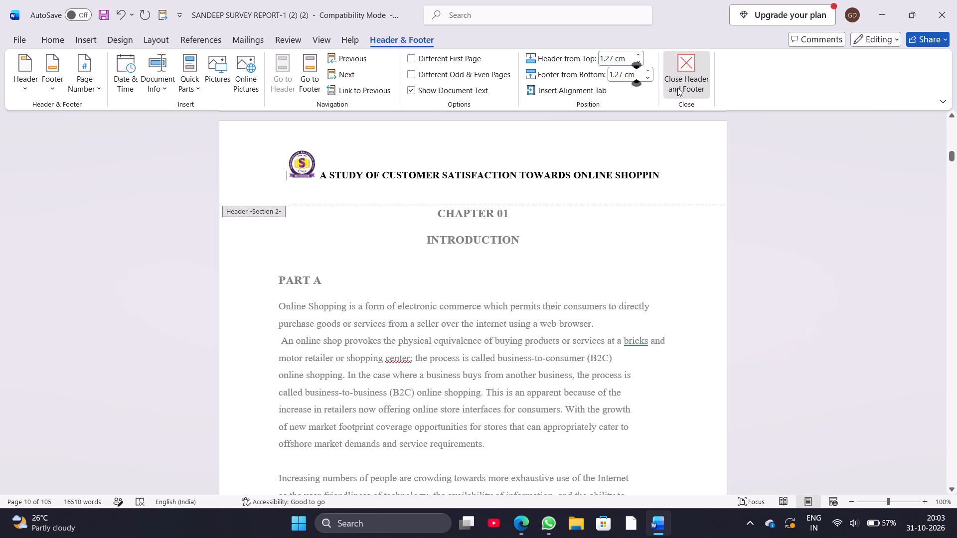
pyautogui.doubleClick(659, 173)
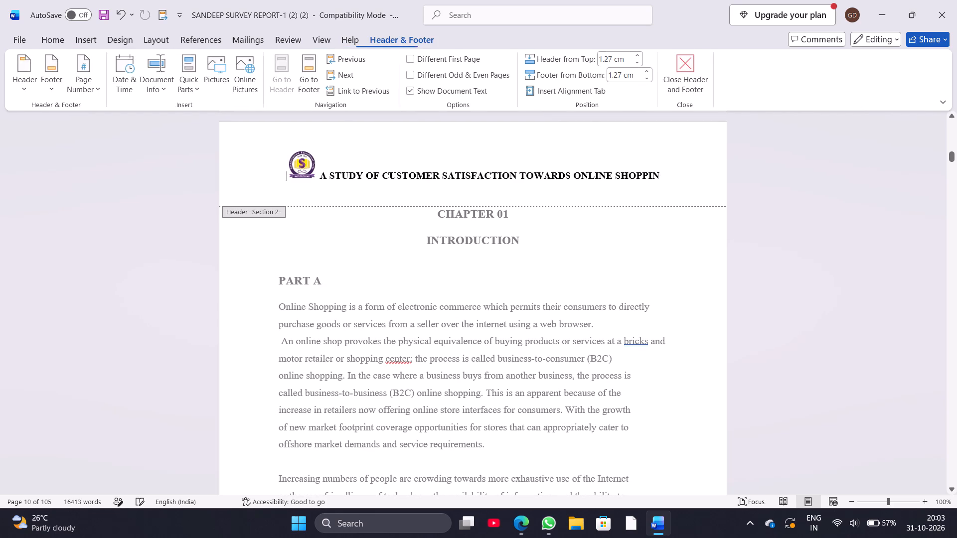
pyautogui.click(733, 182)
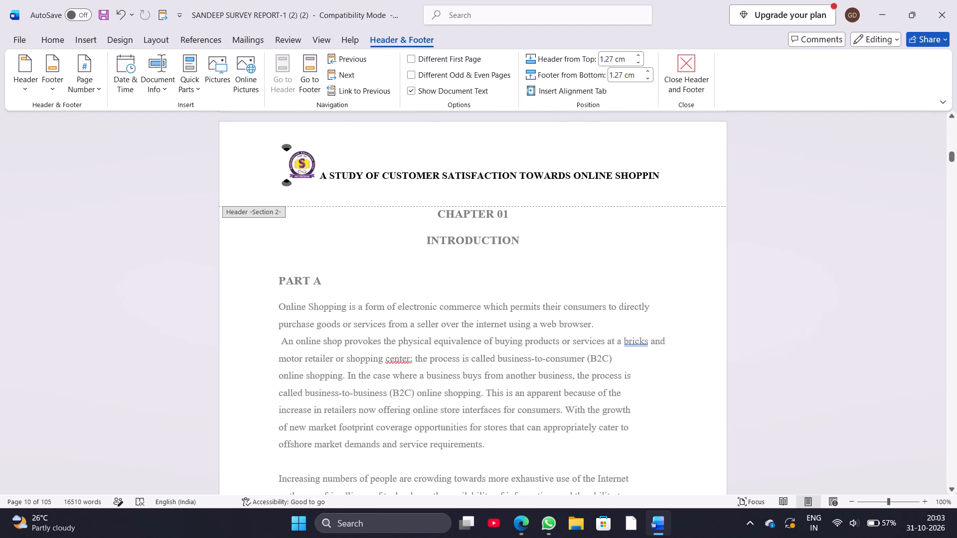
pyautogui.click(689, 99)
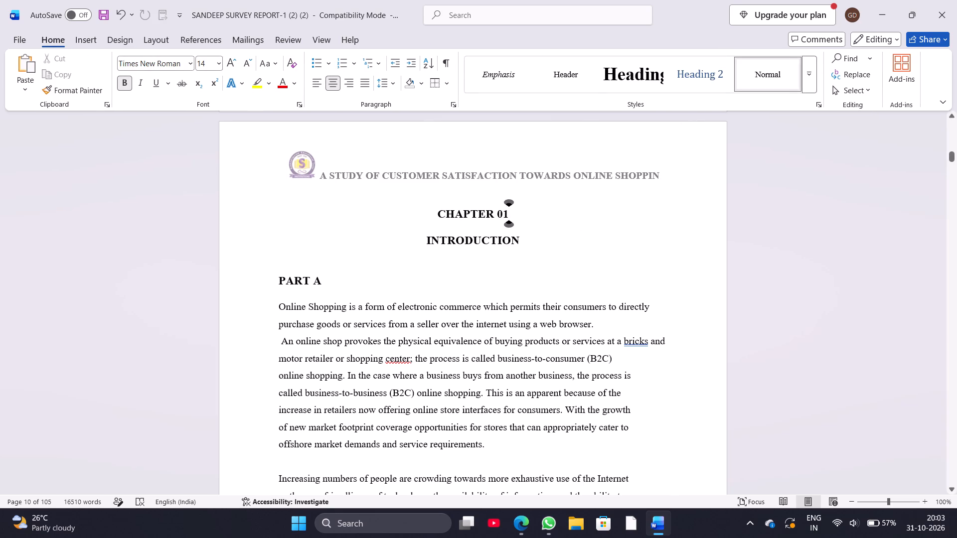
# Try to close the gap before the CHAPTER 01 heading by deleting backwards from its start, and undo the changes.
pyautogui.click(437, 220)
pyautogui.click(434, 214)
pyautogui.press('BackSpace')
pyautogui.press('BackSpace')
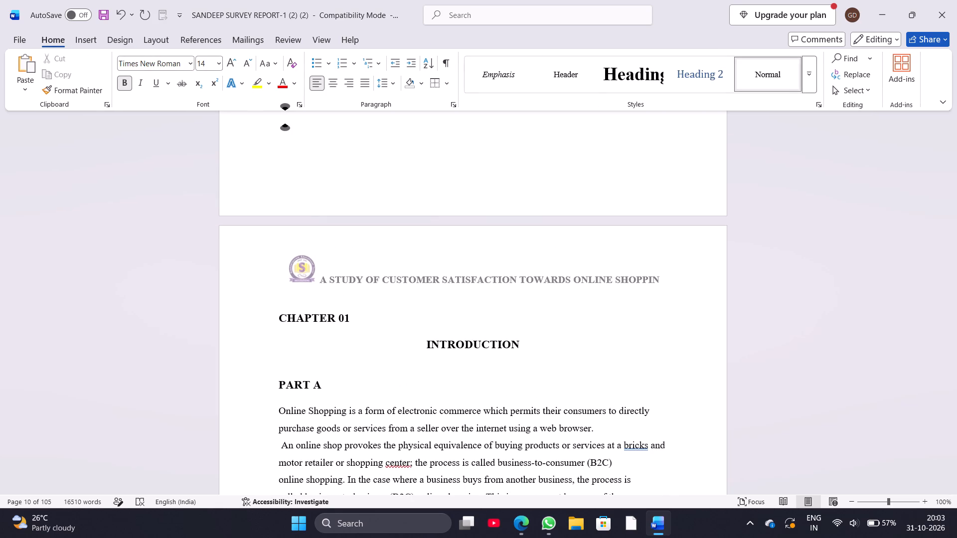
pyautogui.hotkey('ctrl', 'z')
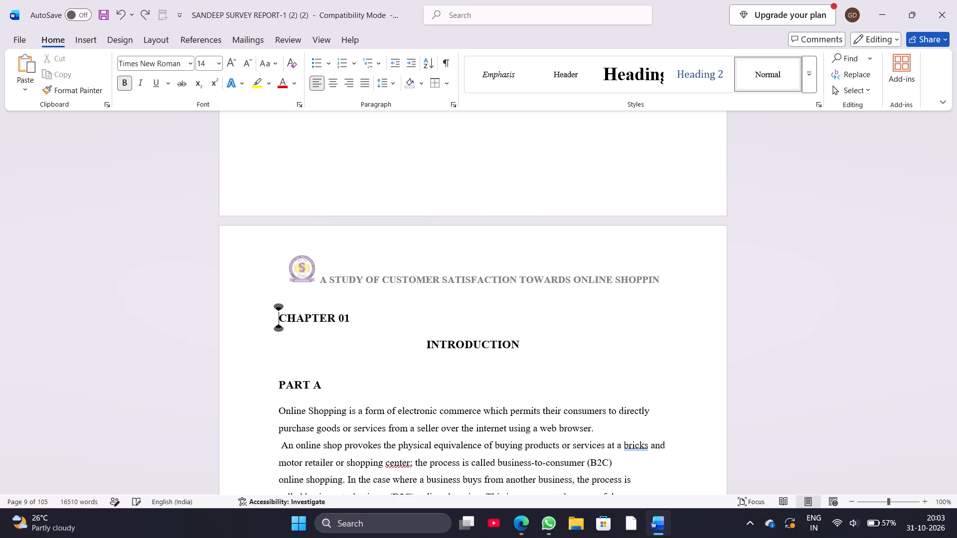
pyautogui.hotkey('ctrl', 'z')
# Reopen the Section 2 header, complete the report title's last word as SHOPPING, and add a blank line below it.
pyautogui.doubleClick(388, 278)
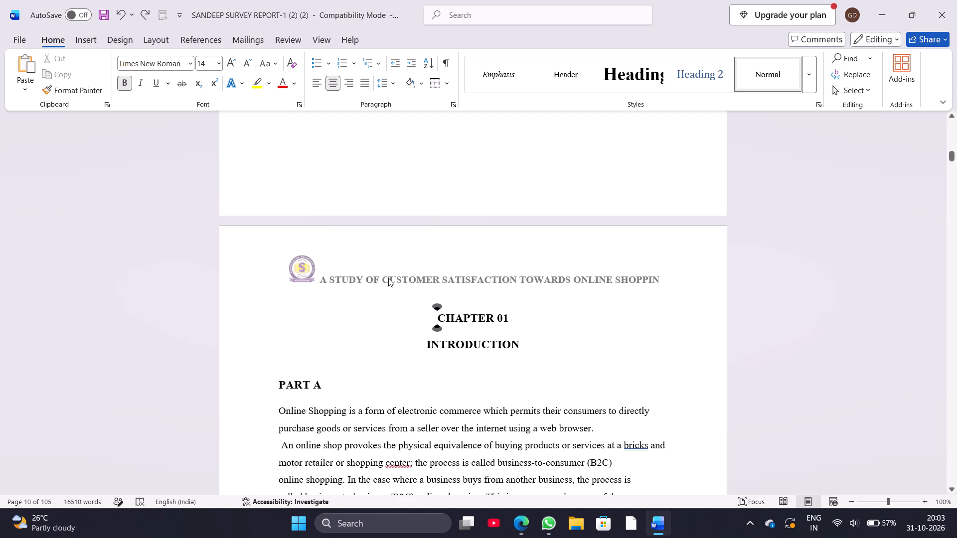
pyautogui.click(321, 279)
pyautogui.click(306, 275)
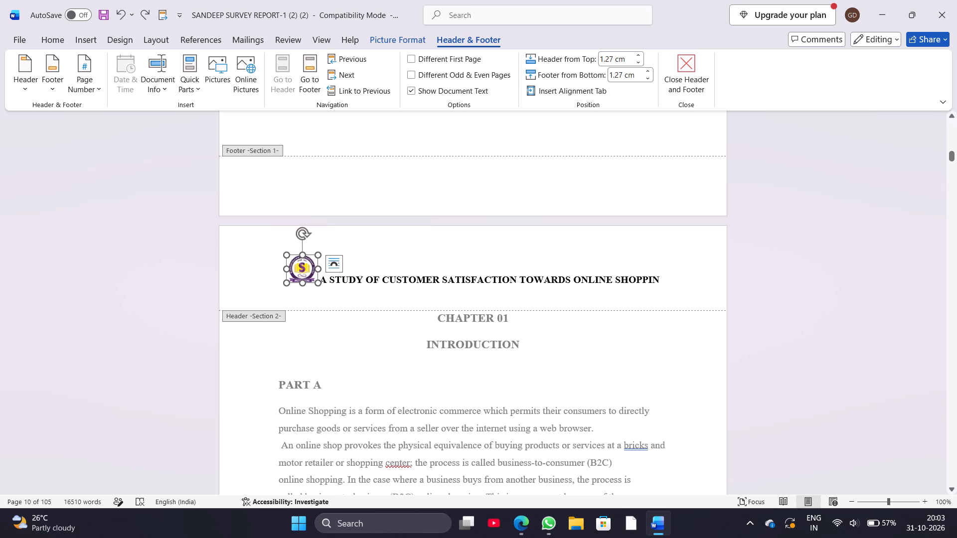
pyautogui.click(660, 278)
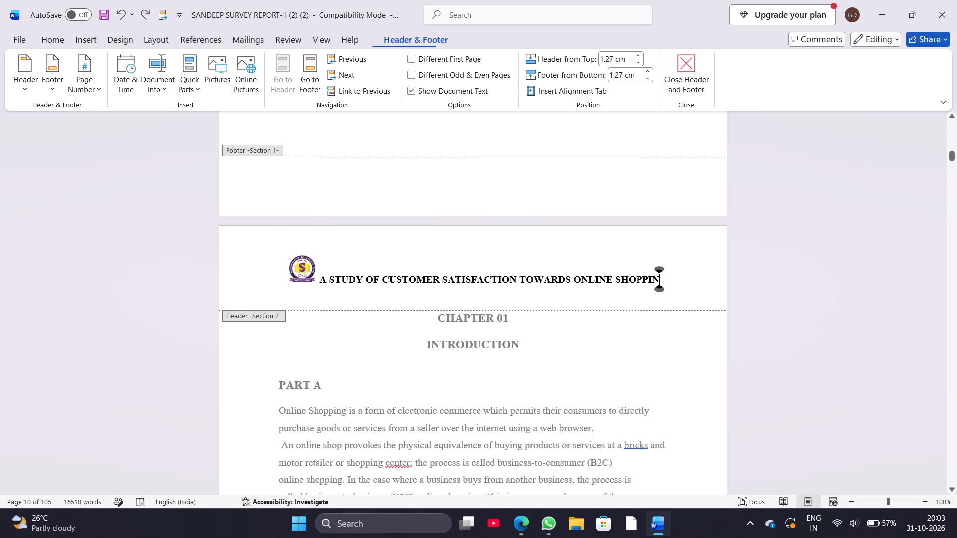
pyautogui.press('g')
pyautogui.press('BackSpace')
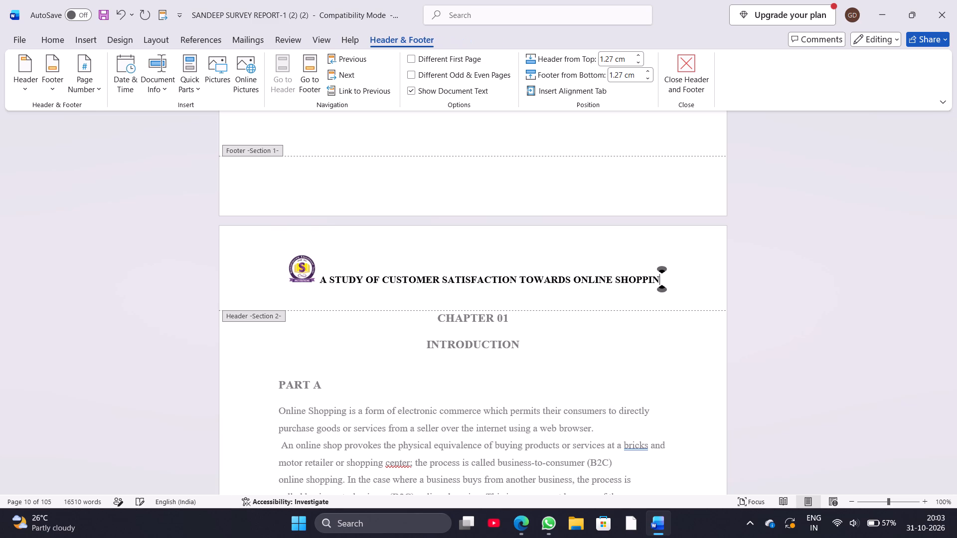
pyautogui.press('g')
pyautogui.press('Return')
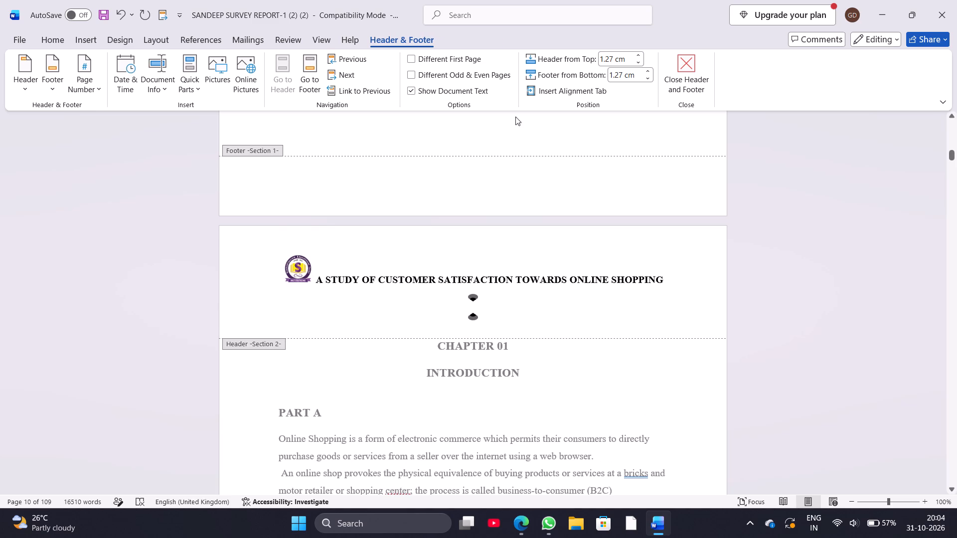
# Left-align the blank line below the report title in the Section 2 header.
pyautogui.click(46, 46)
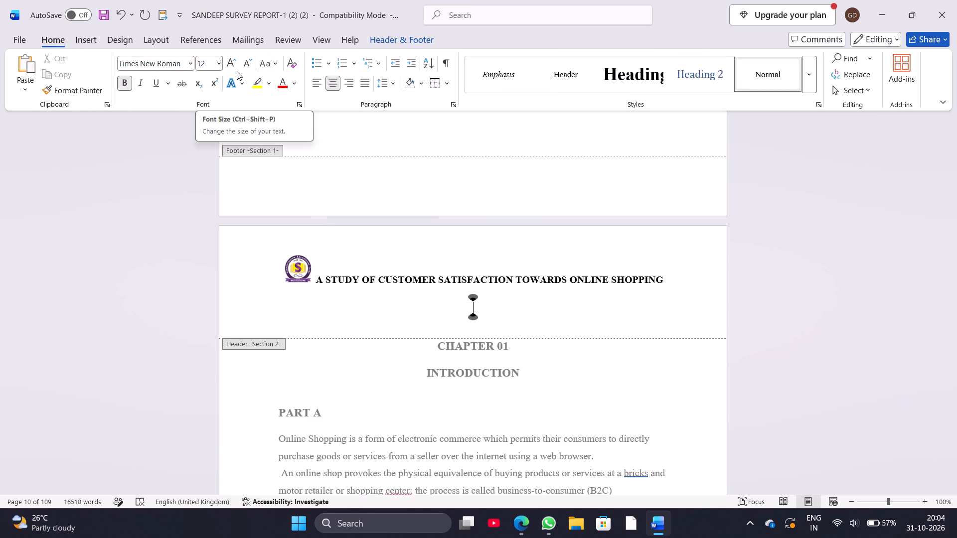
pyautogui.click(316, 86)
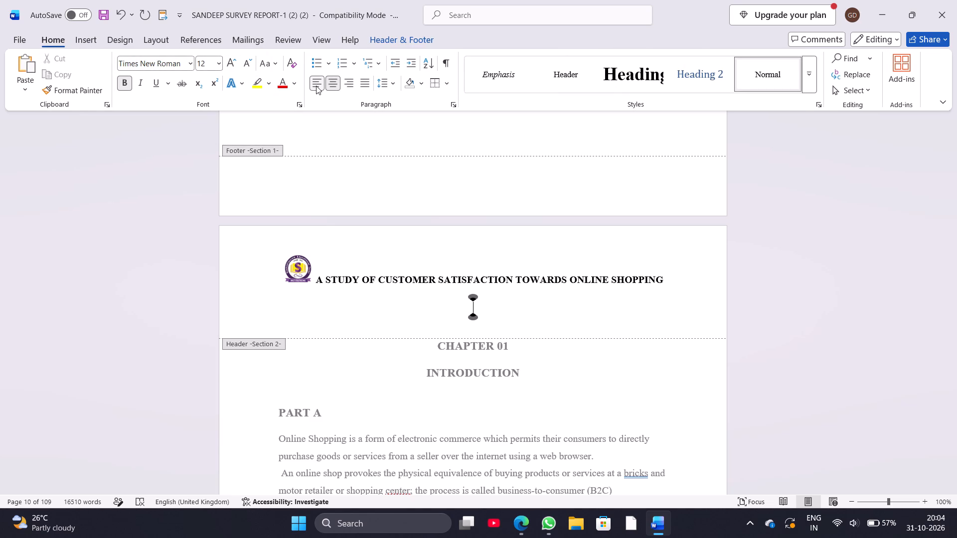
pyautogui.click(316, 86)
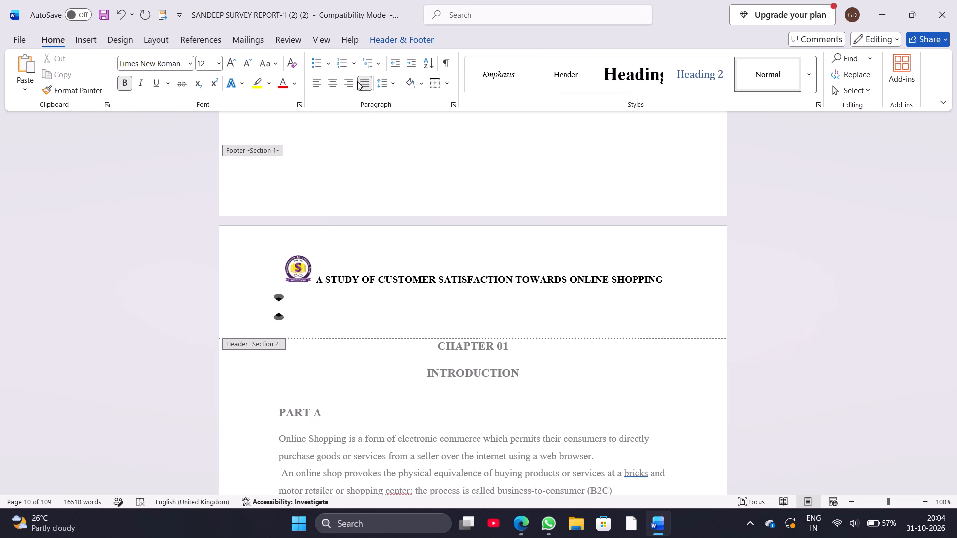
pyautogui.click(309, 86)
pyautogui.click(318, 85)
# Set the blank line below the report title to 1.0 line spacing and remove the space after its paragraph.
pyautogui.click(390, 82)
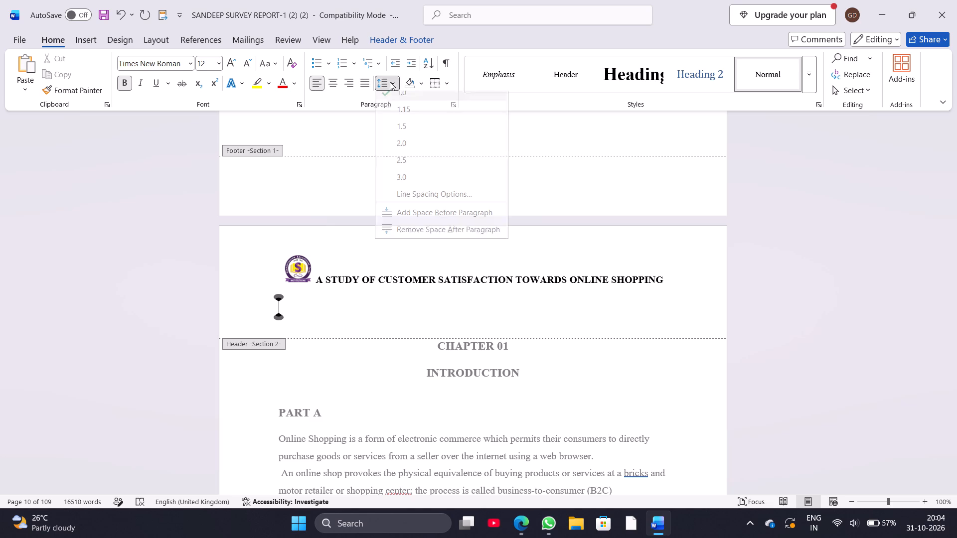
pyautogui.click(396, 129)
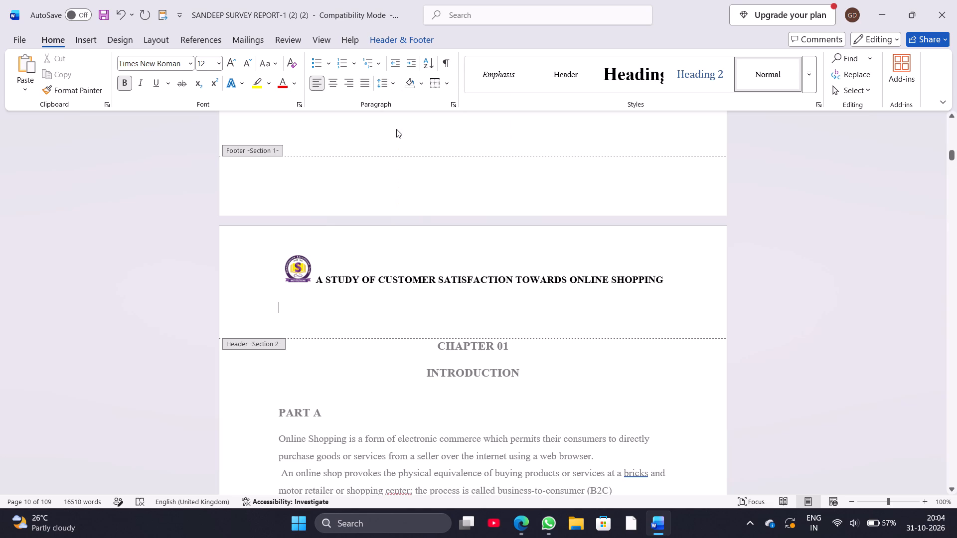
pyautogui.click(394, 84)
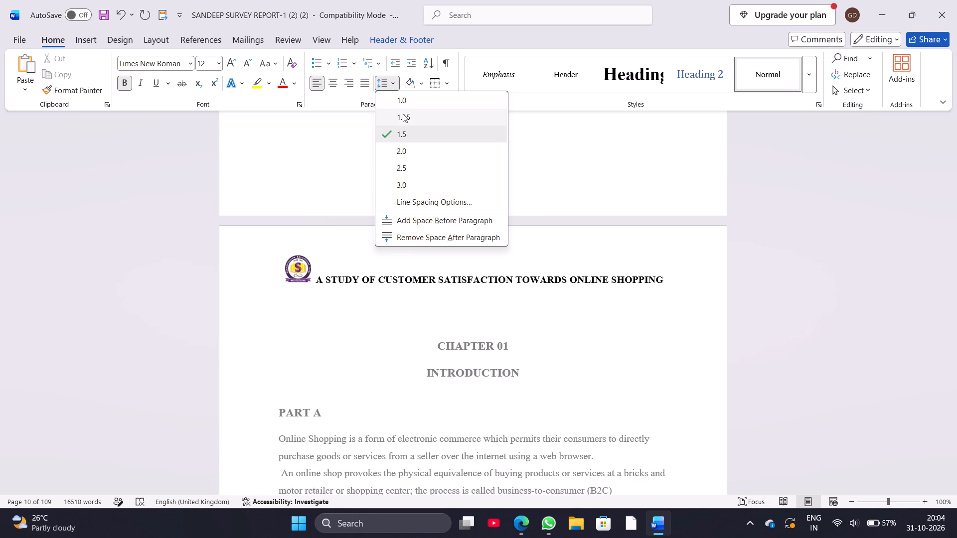
pyautogui.click(412, 239)
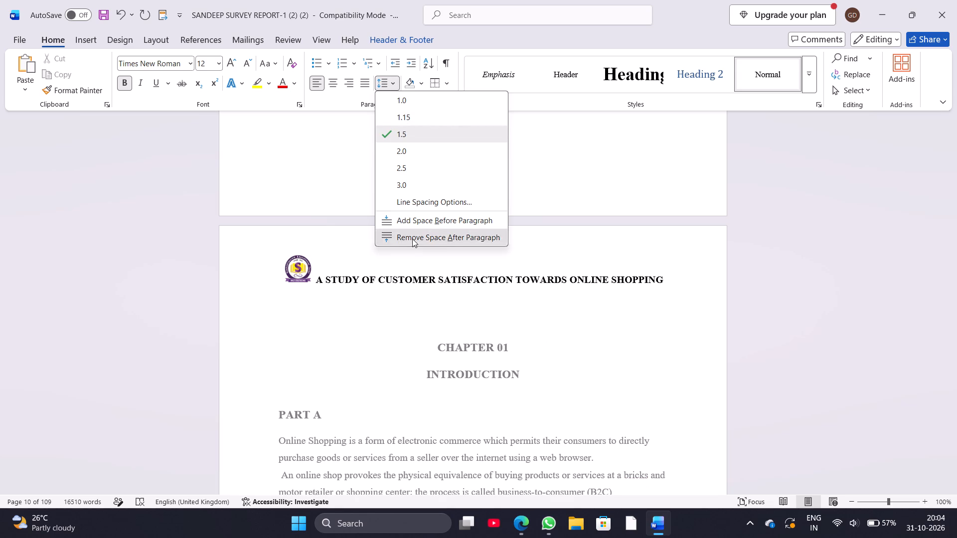
pyautogui.click(419, 82)
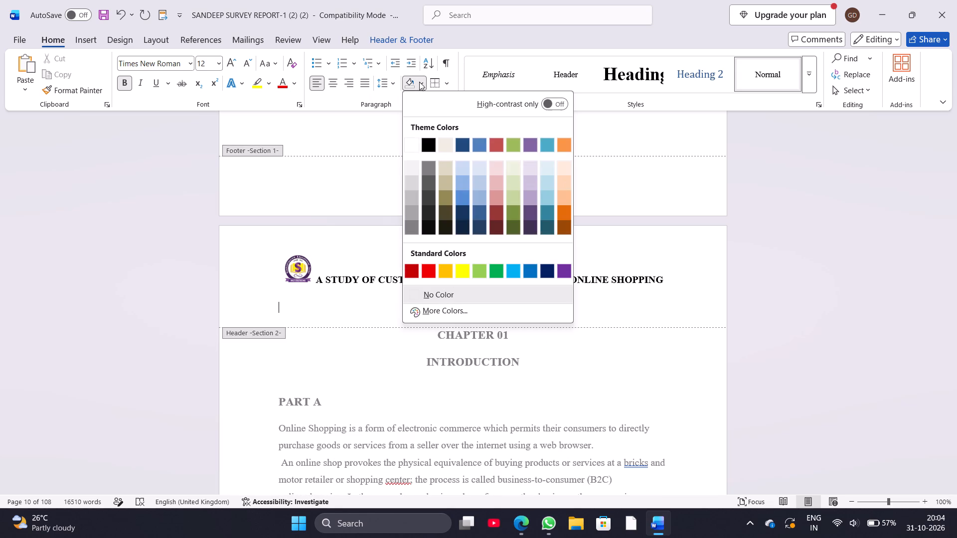
pyautogui.click(392, 81)
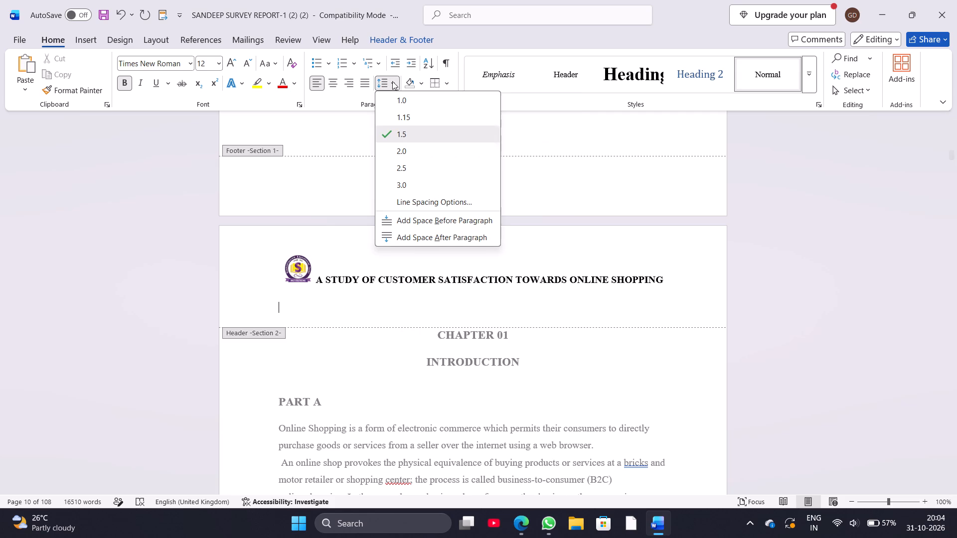
pyautogui.click(397, 107)
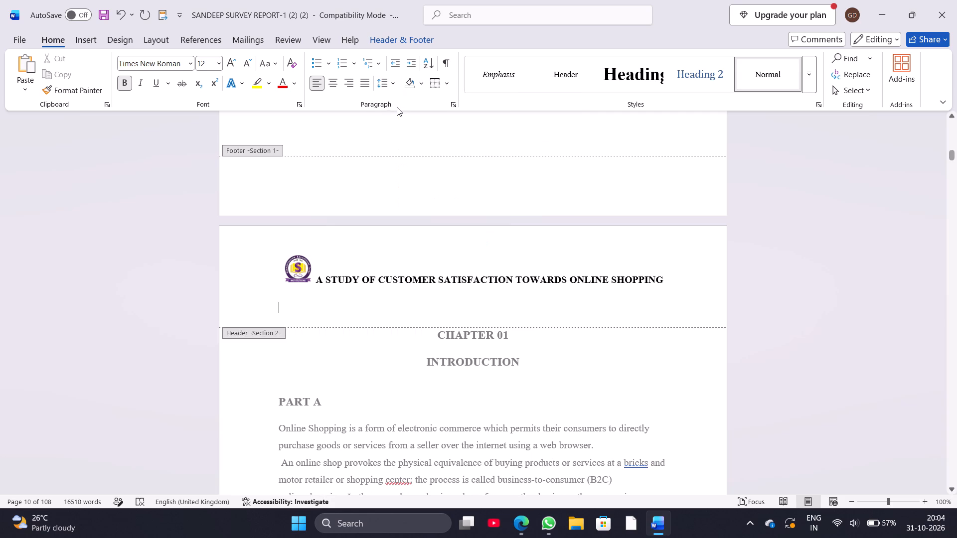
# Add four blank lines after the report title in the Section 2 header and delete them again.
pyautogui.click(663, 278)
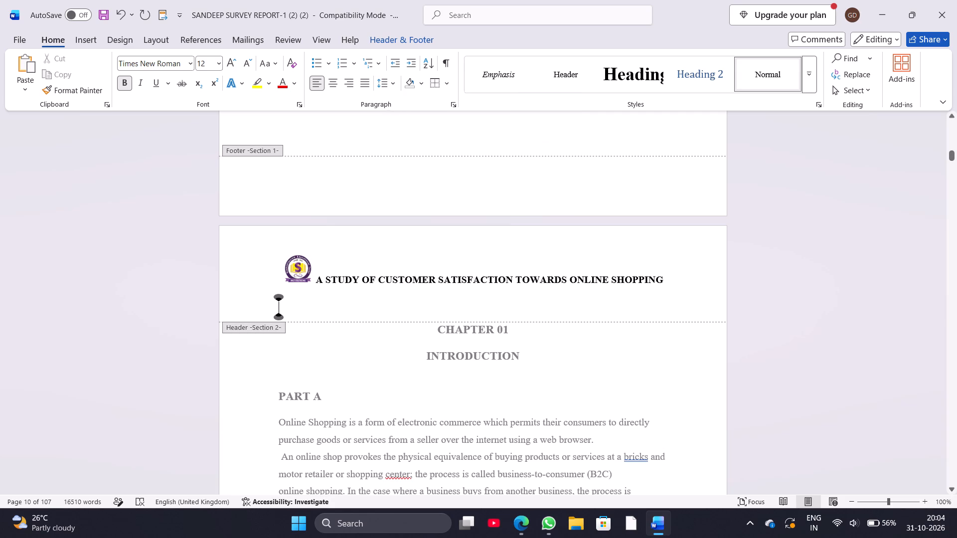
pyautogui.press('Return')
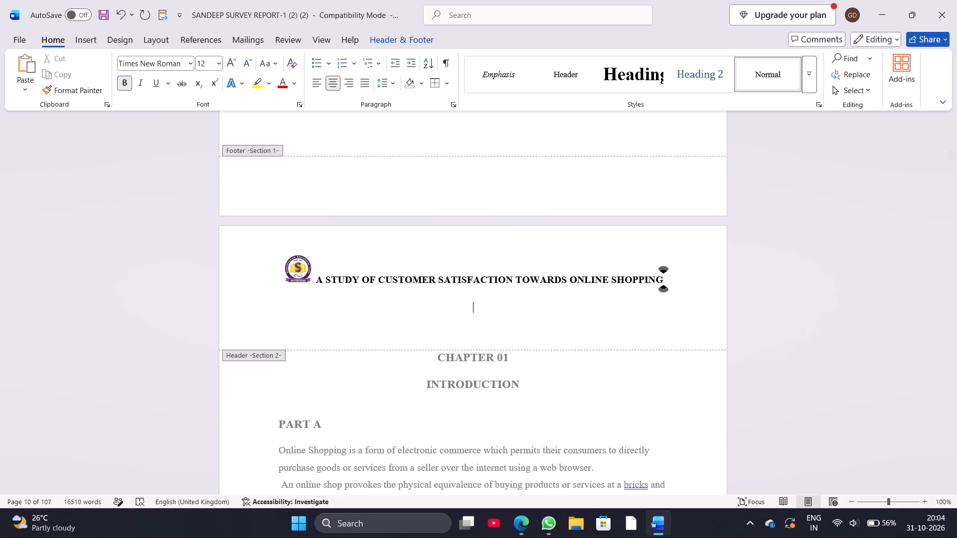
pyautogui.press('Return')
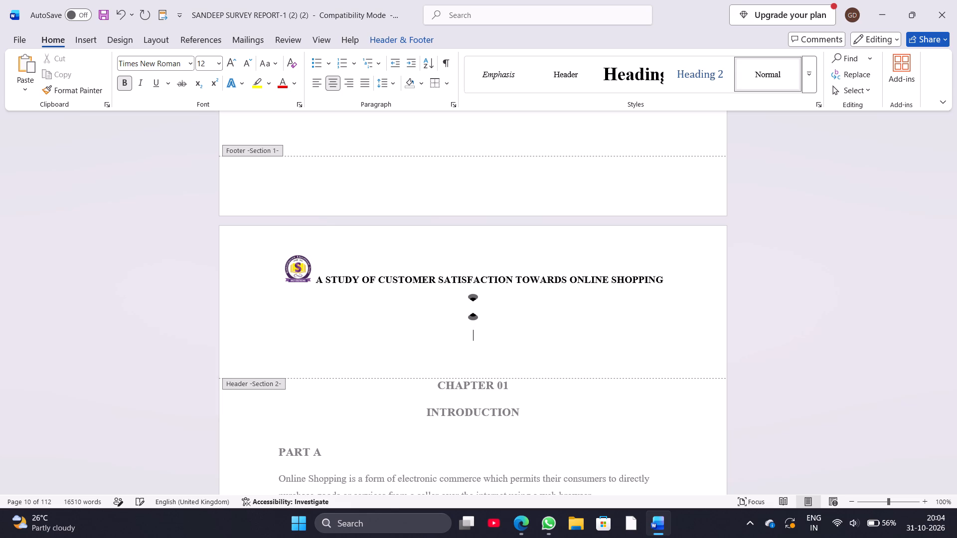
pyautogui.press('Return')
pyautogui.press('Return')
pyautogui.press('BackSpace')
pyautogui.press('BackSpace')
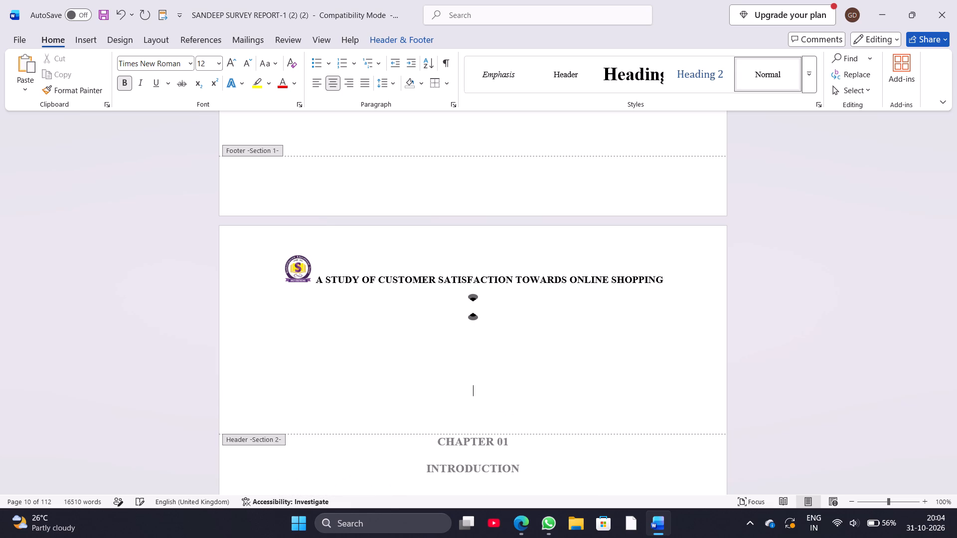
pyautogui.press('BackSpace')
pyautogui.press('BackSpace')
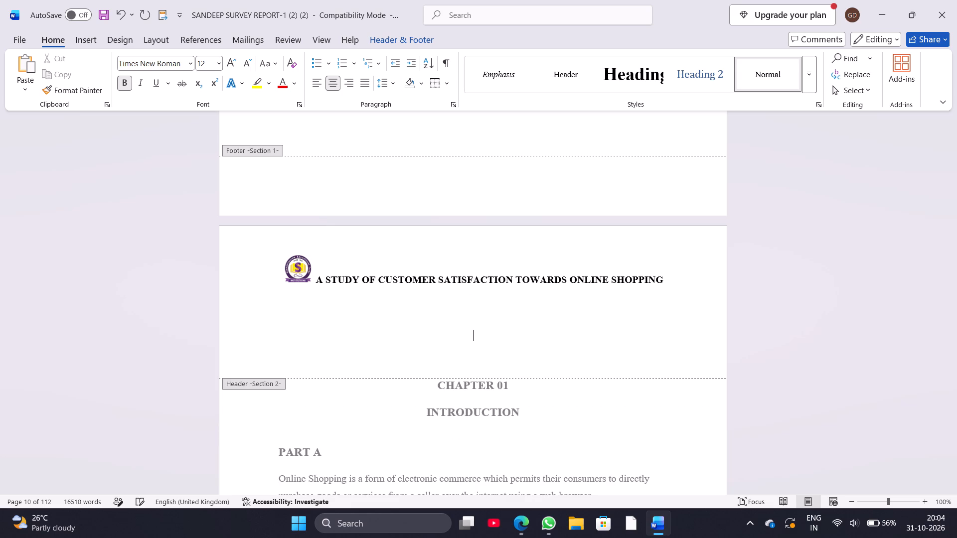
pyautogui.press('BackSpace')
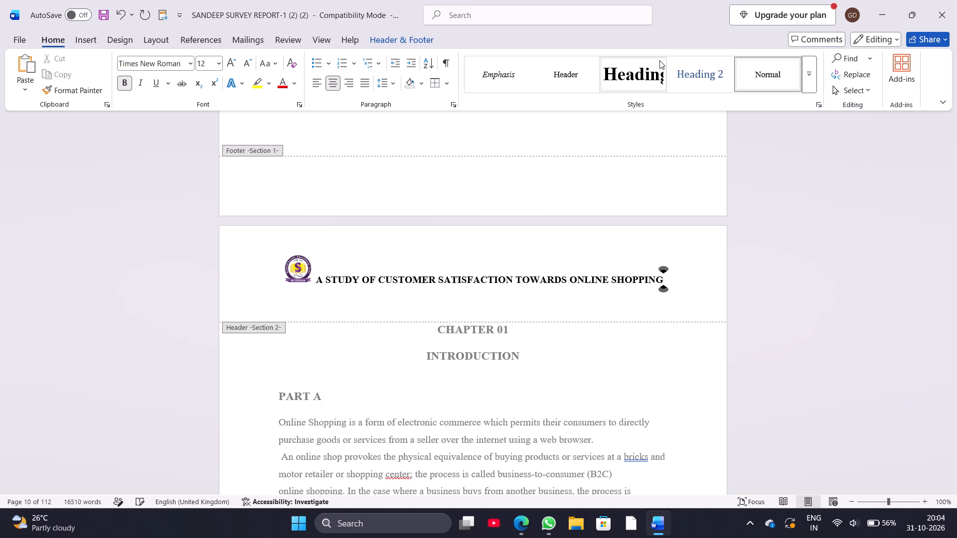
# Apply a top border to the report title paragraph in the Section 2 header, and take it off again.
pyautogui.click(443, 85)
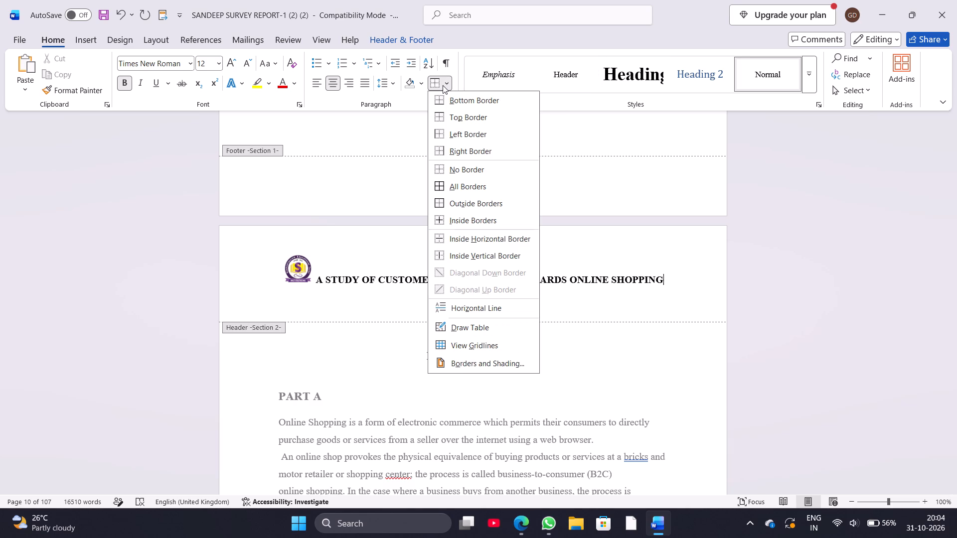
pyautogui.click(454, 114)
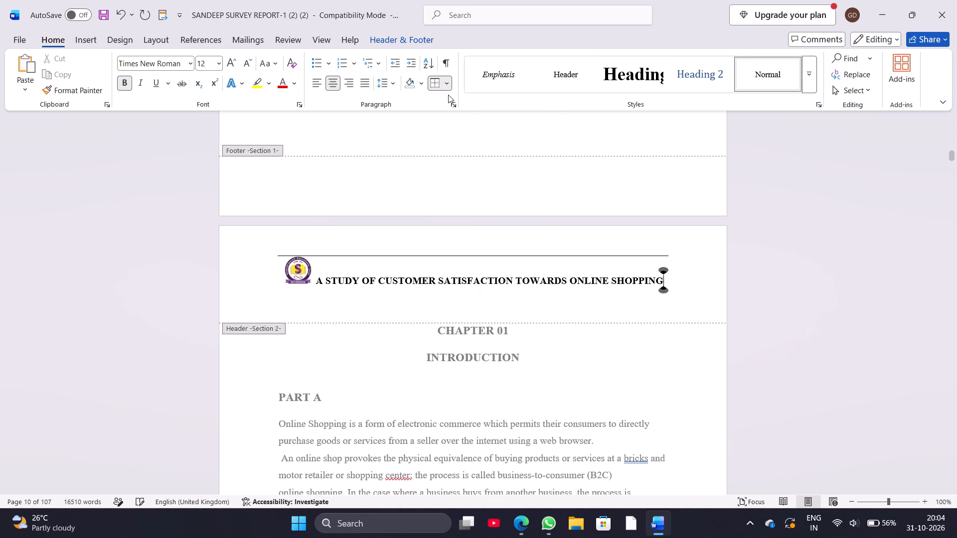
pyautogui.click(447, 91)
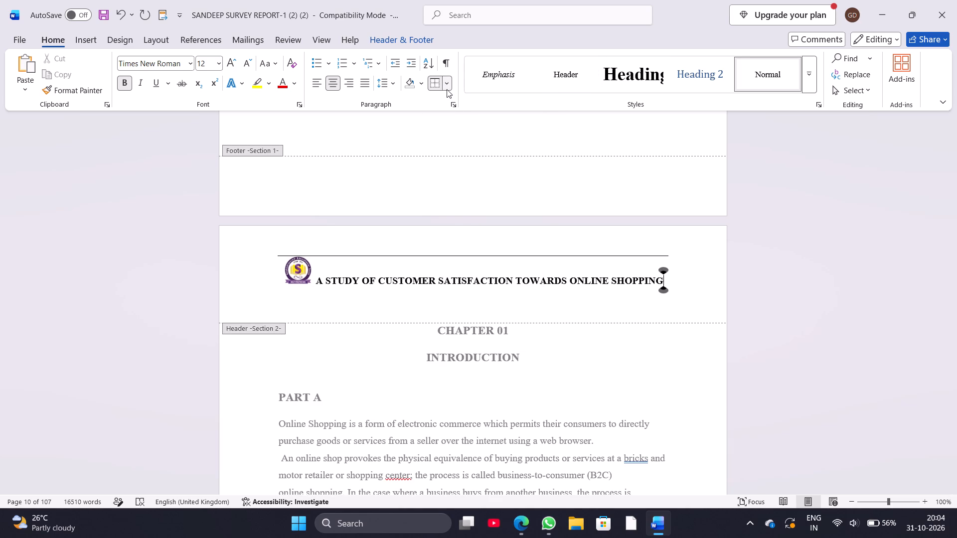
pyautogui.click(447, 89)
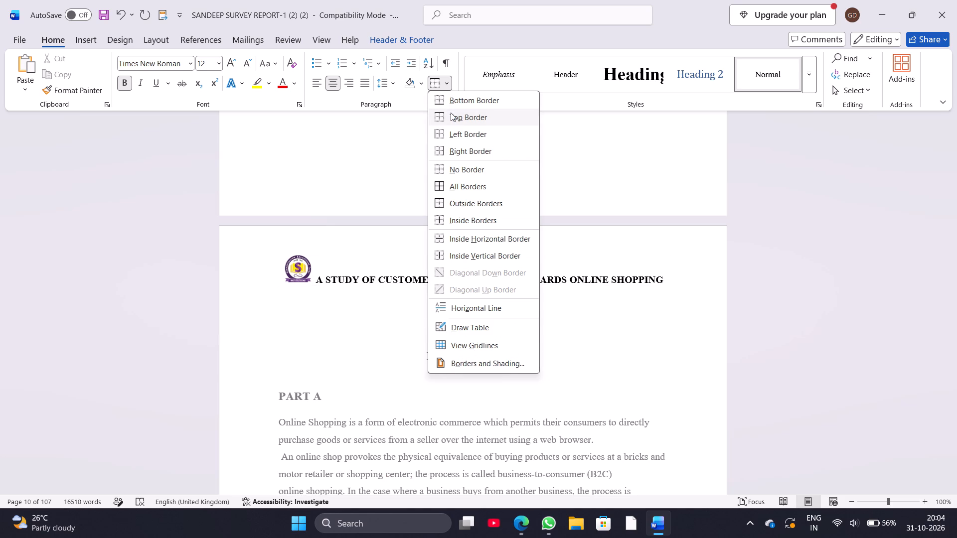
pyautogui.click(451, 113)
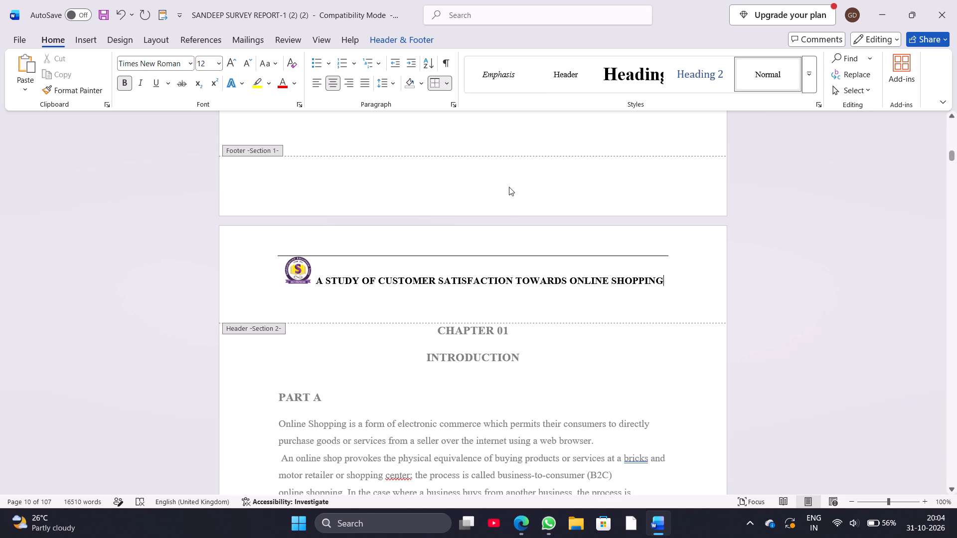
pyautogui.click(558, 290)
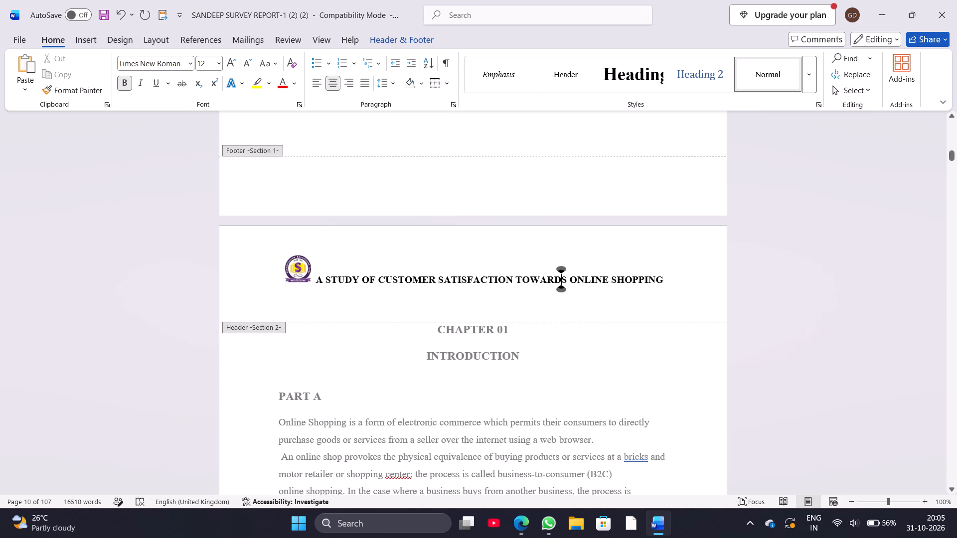
# Insert a new line after the report title in the Section 2 header and give it a top border.
pyautogui.click(664, 280)
pyautogui.press('Return')
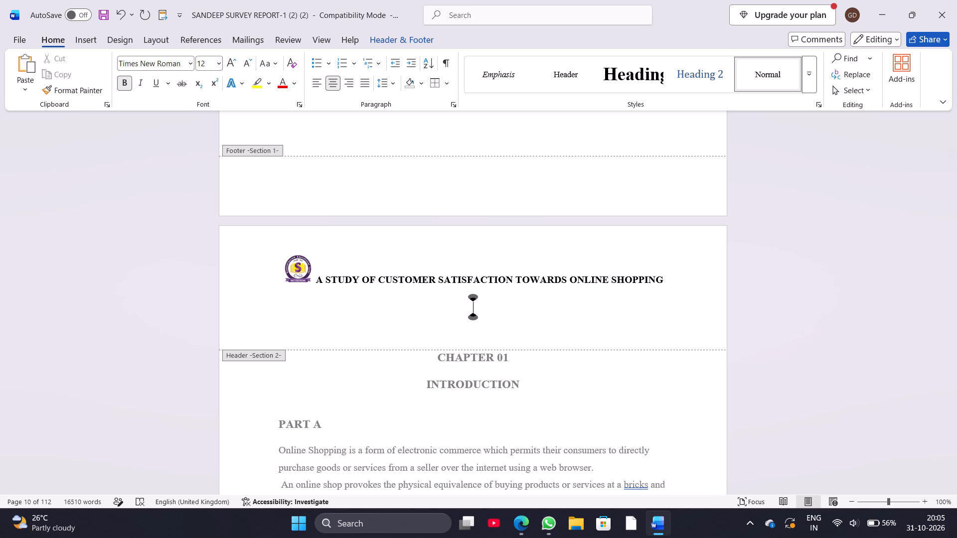
pyautogui.click(430, 76)
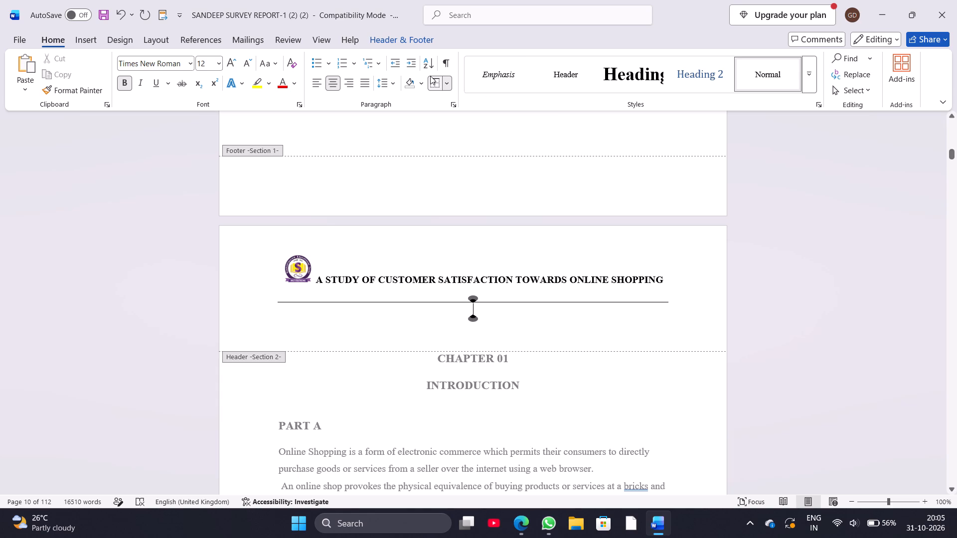
# Pull the border line below the report title upward, away from its own paragraph's text, to widen that gap.
pyautogui.click(539, 316)
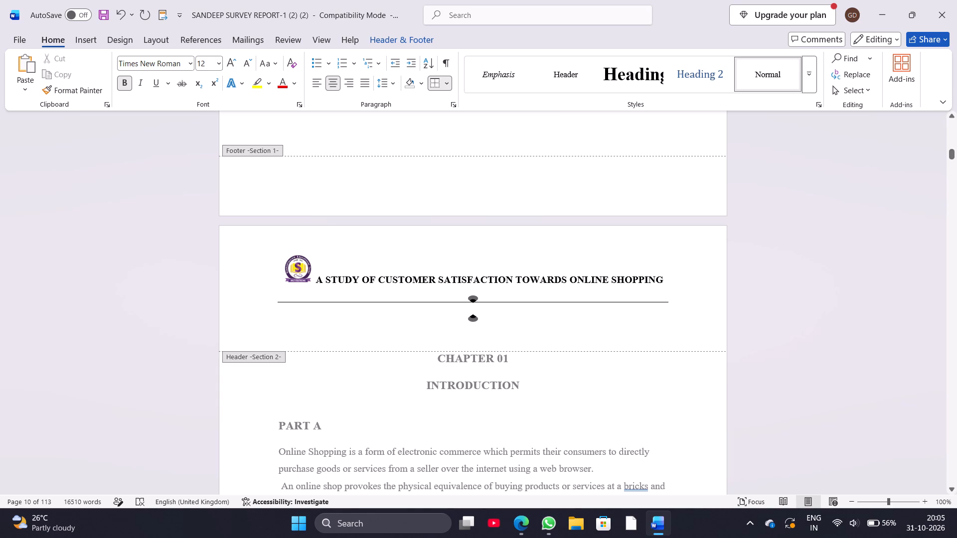
pyautogui.click(551, 303)
pyautogui.moveTo(551, 303); pyautogui.dragTo(550, 290)
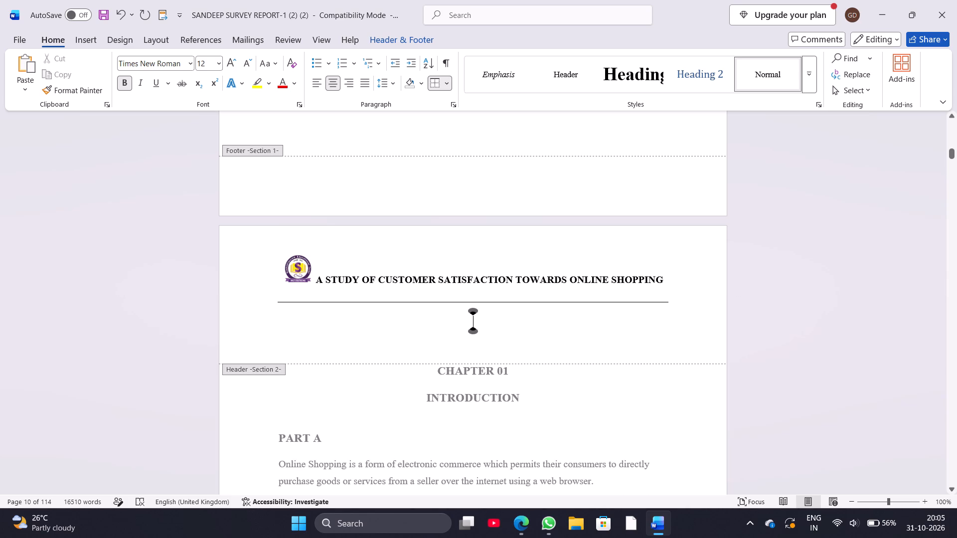
pyautogui.click(544, 307)
pyautogui.moveTo(553, 302); pyautogui.dragTo(553, 300)
pyautogui.moveTo(553, 300); pyautogui.dragTo(554, 291)
# Justify the bordered blank line below the report title and remove the space after its paragraph.
pyautogui.click(313, 80)
pyautogui.click(313, 80)
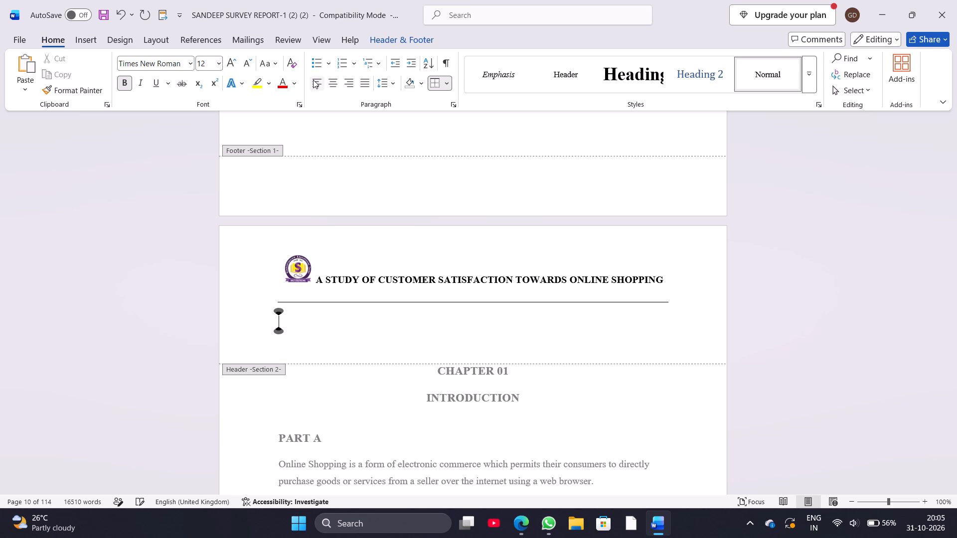
pyautogui.click(393, 85)
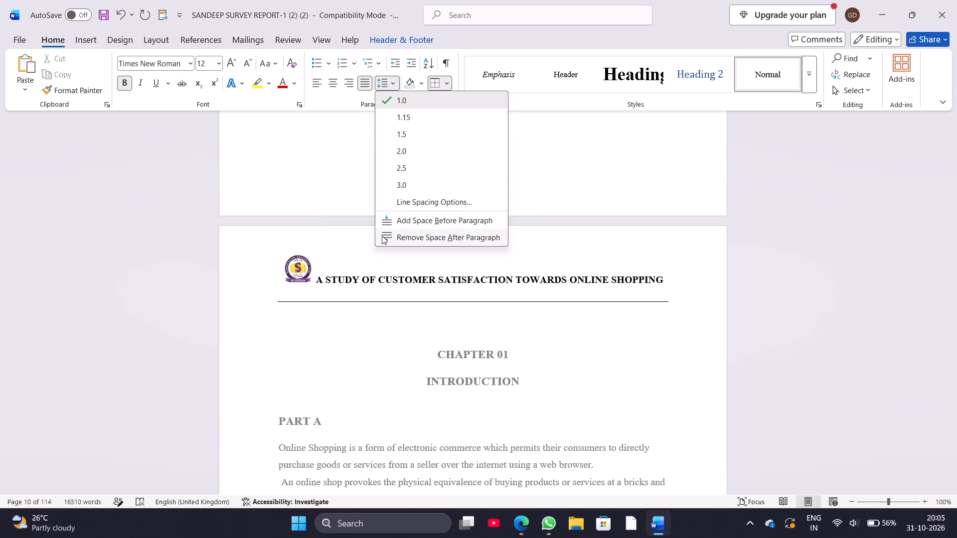
pyautogui.click(382, 236)
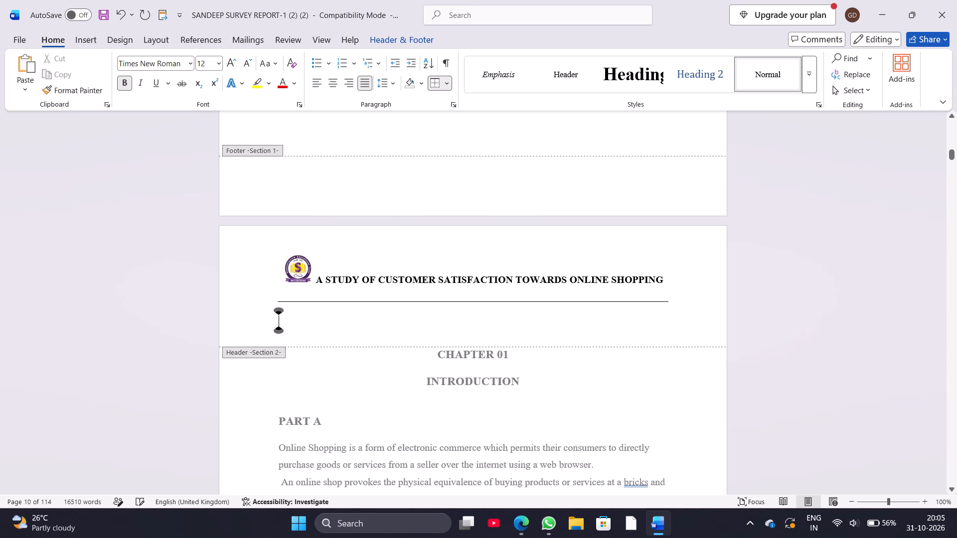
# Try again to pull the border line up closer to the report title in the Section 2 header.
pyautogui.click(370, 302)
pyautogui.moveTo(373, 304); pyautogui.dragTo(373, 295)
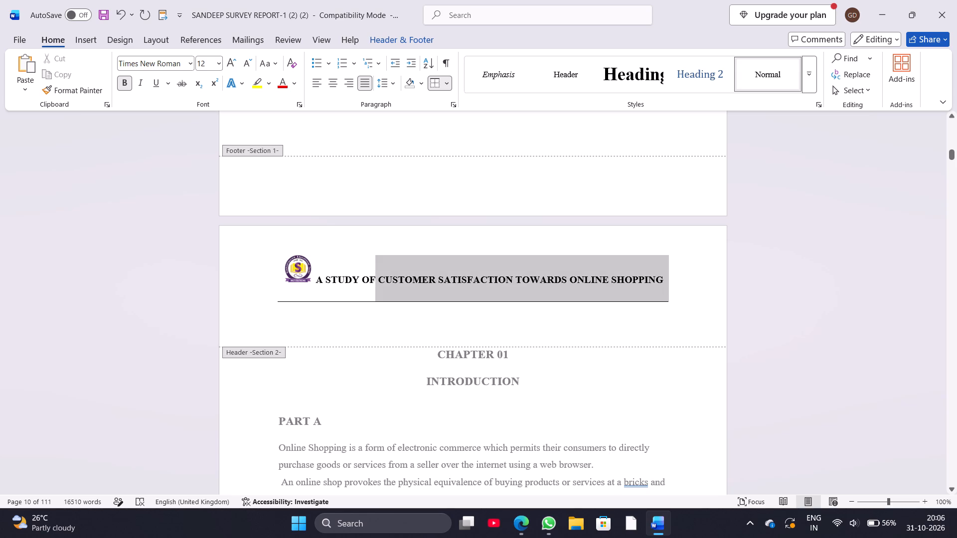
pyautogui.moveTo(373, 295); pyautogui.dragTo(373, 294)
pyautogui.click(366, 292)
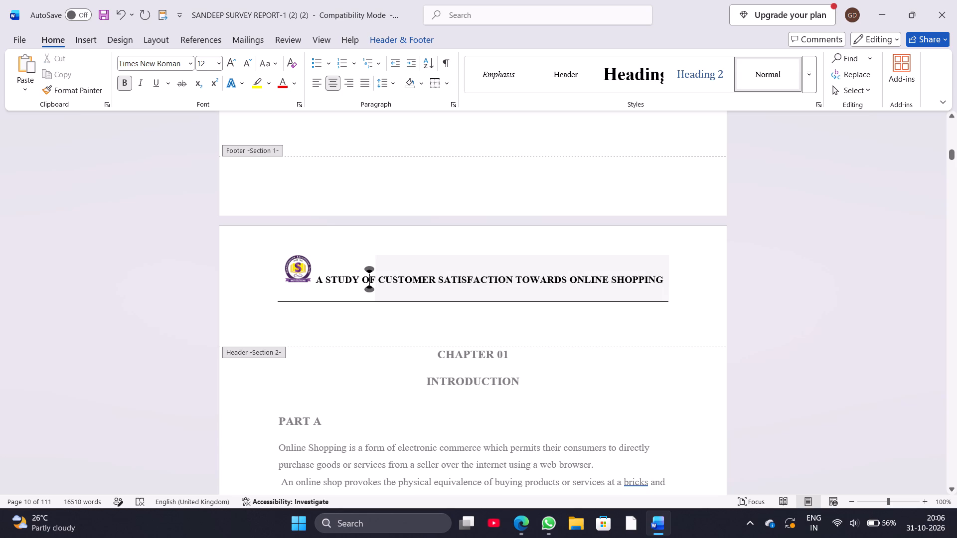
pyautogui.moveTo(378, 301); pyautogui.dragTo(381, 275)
# Delete the report title text beside the logo in the Section 2 header, keeping the logo.
pyautogui.click(318, 286)
pyautogui.moveTo(318, 286); pyautogui.dragTo(835, 269)
pyautogui.press('Delete')
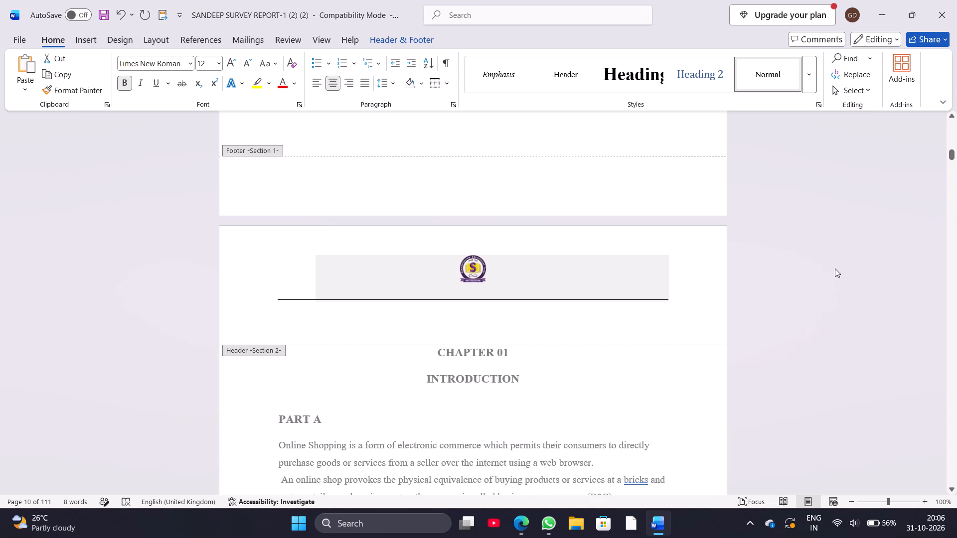
# Delete the logo from the Section 2 header.
pyautogui.click(475, 287)
pyautogui.click(478, 267)
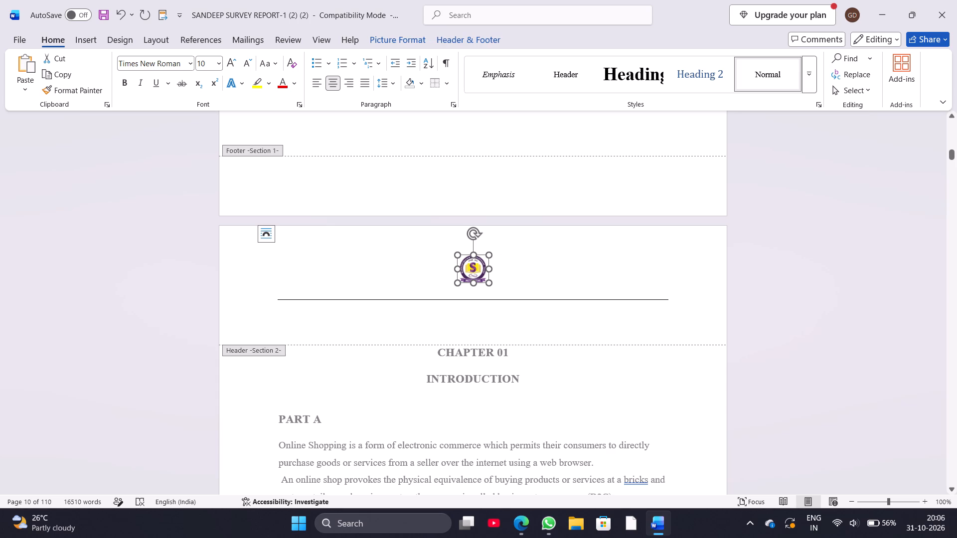
pyautogui.press('Delete')
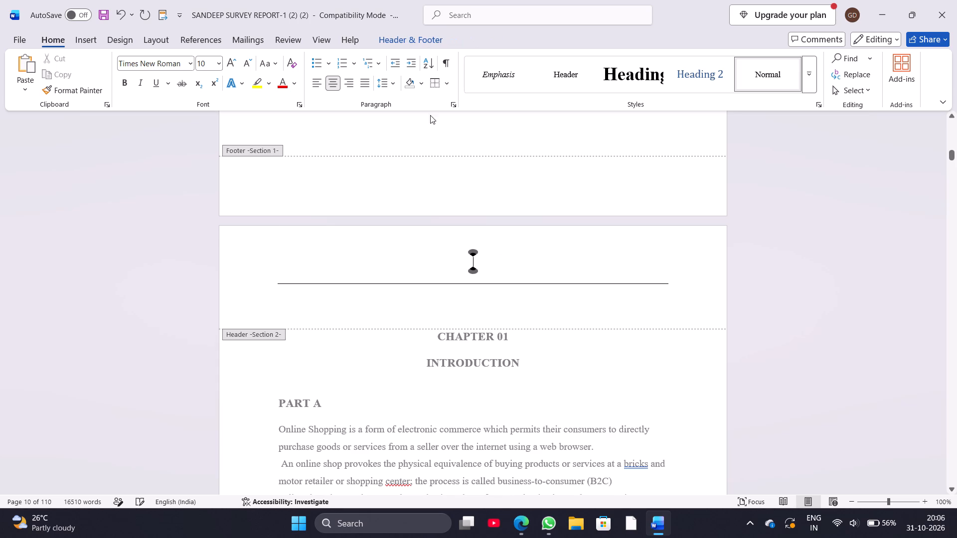
# Remove the border line from the emptied Section 2 header and return to the body text.
pyautogui.click(446, 85)
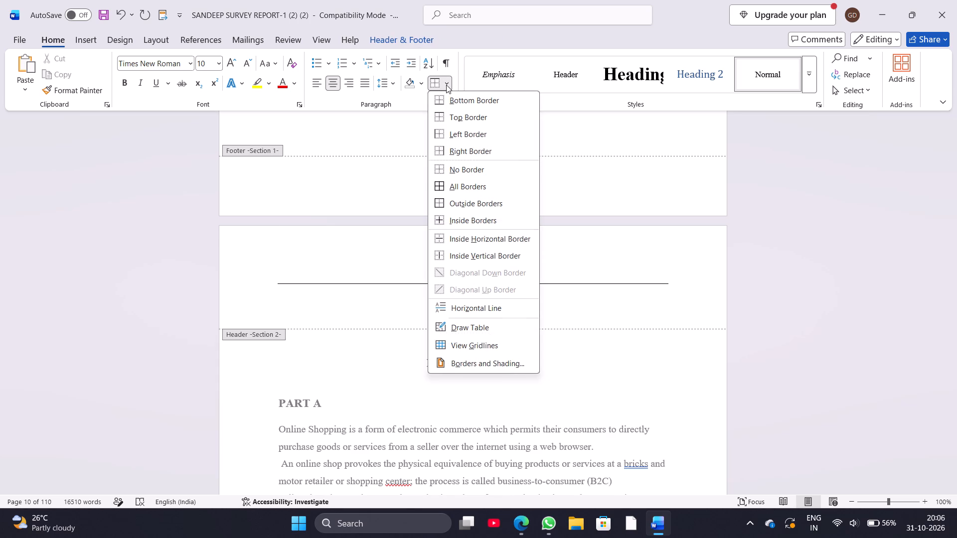
pyautogui.click(454, 170)
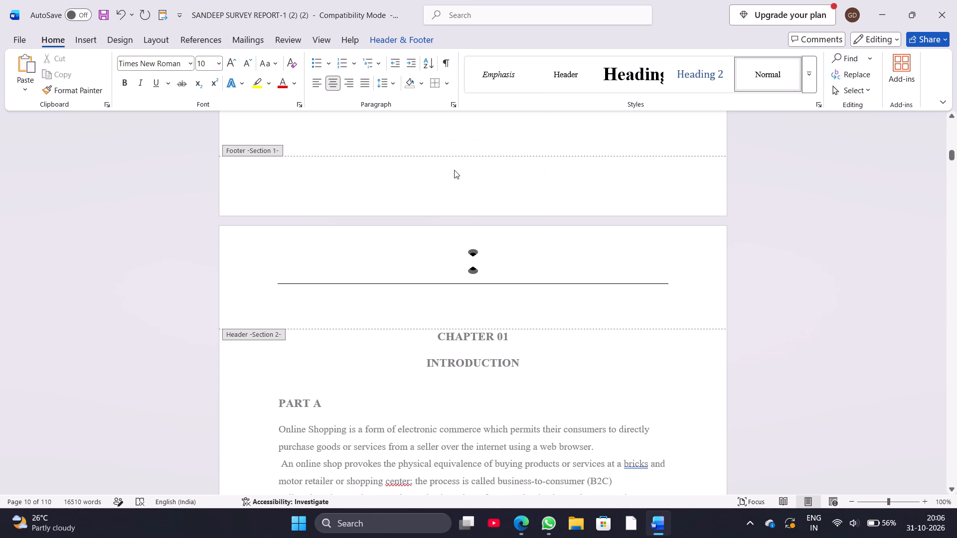
pyautogui.click(473, 281)
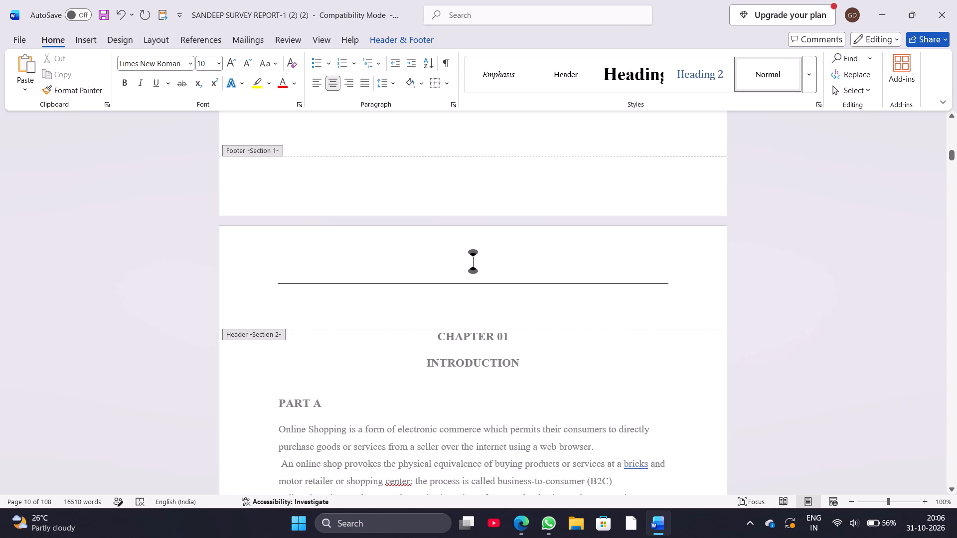
pyautogui.doubleClick(473, 281)
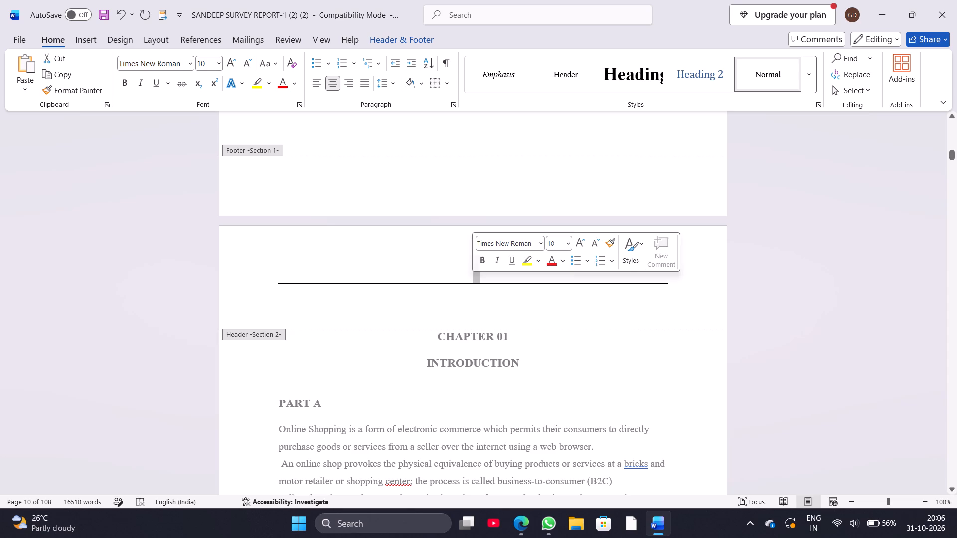
pyautogui.click(539, 282)
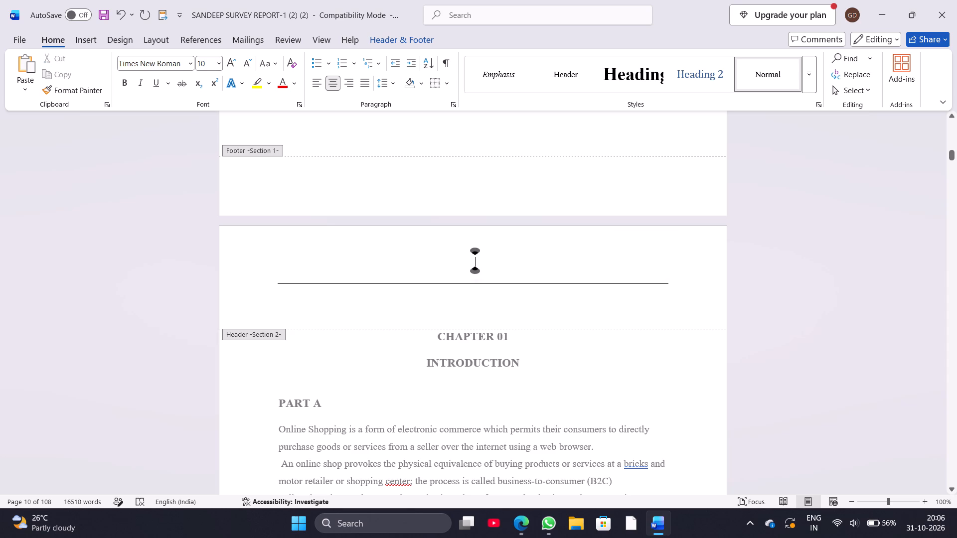
pyautogui.click(672, 284)
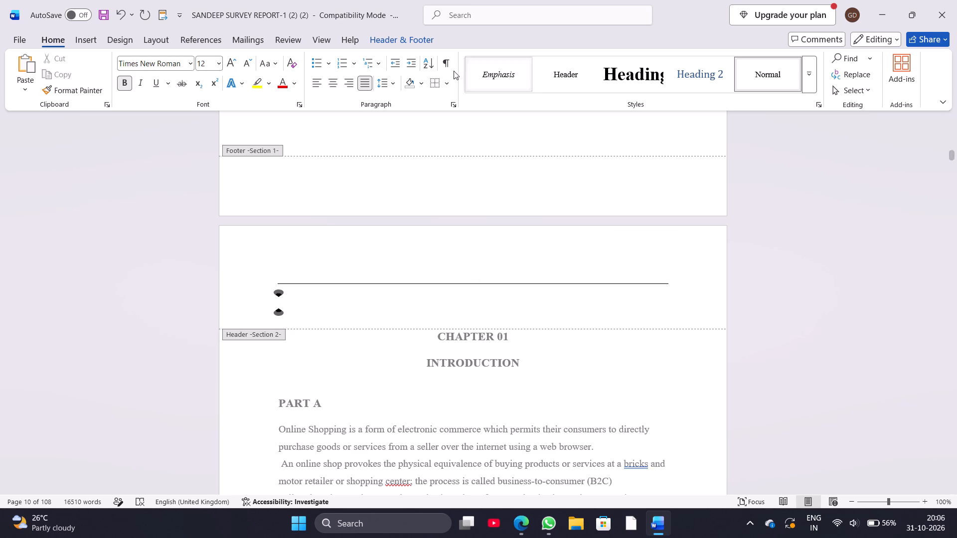
pyautogui.click(447, 82)
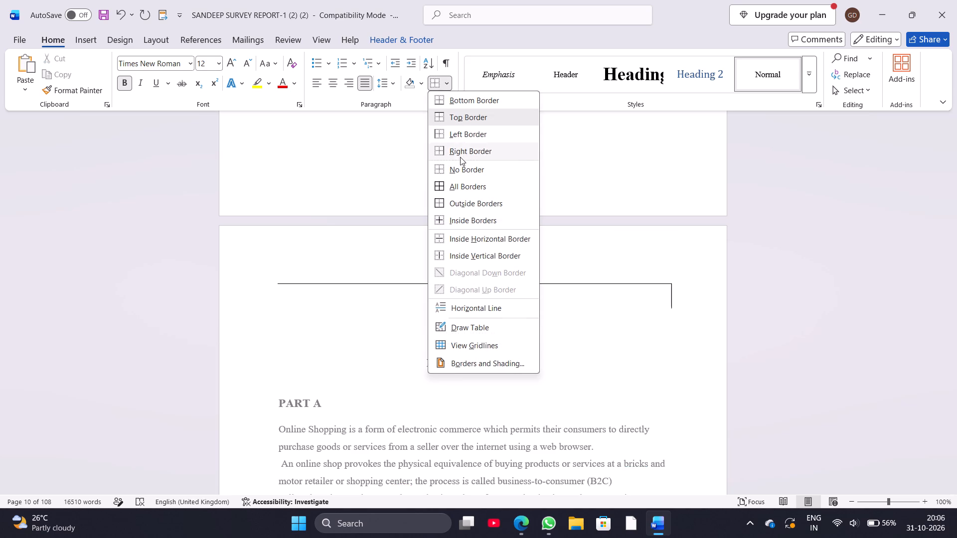
pyautogui.click(460, 169)
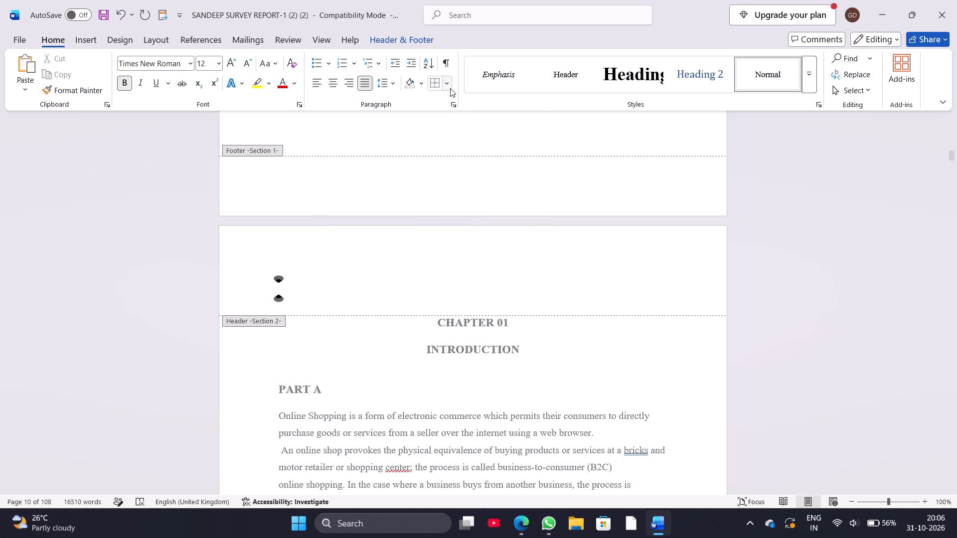
pyautogui.click(420, 42)
pyautogui.click(688, 75)
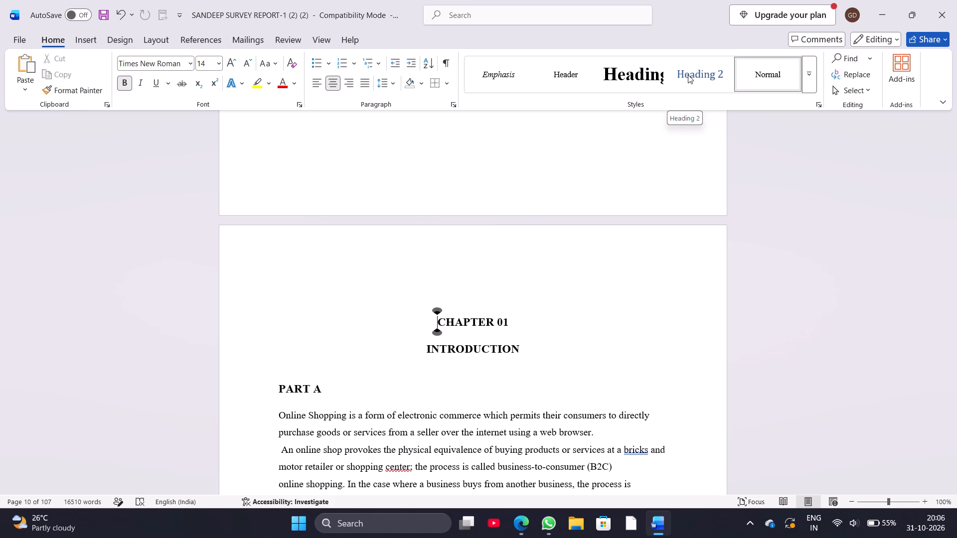
# Try to delete the break and blank lines ahead of the CHAPTER 01 heading.
pyautogui.press('BackSpace')
pyautogui.press('BackSpace')
pyautogui.press('BackSpace')
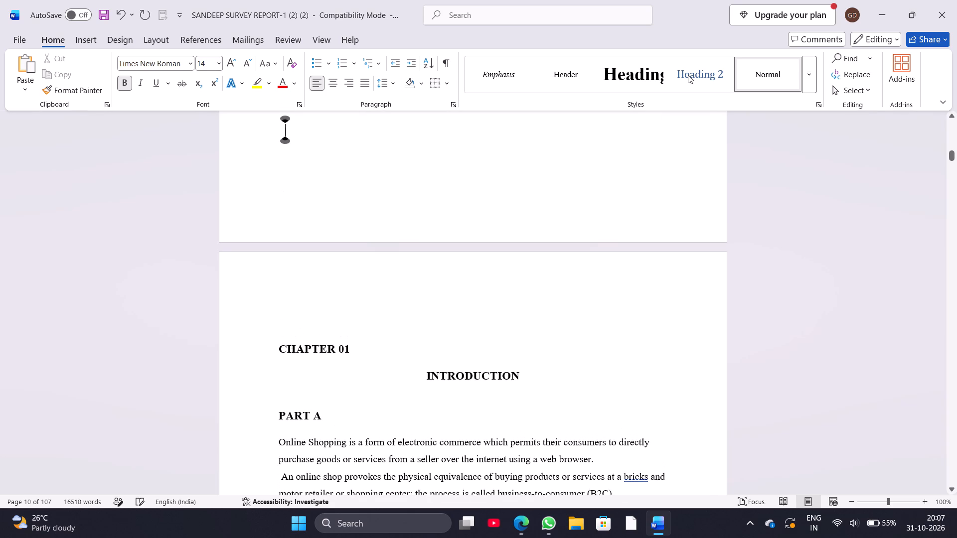
# Reduce the blank space above the LIST OF CONTENTS heading, keep it at the start of the table's page, and centre it.
pyautogui.scroll(4, 688, 75)
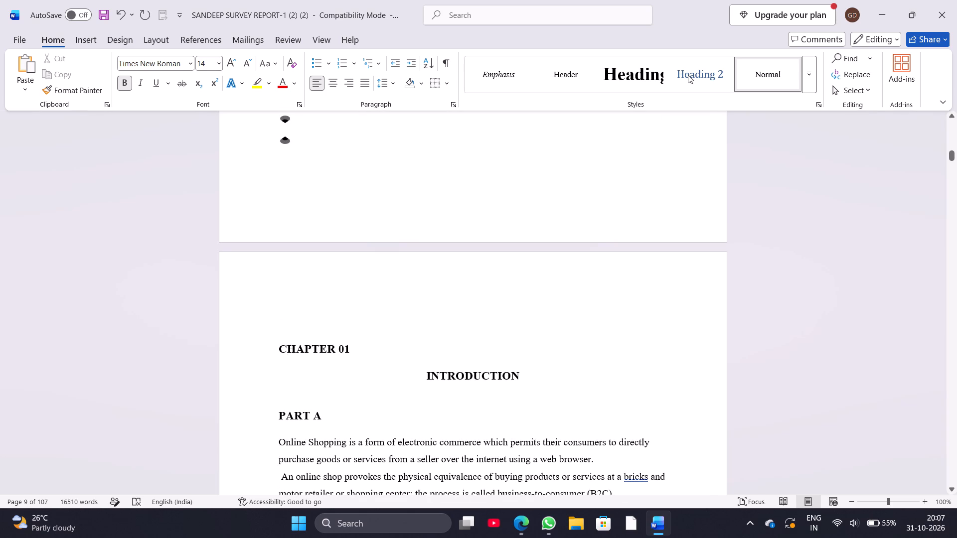
pyautogui.scroll(1, 688, 75)
pyautogui.scroll(1, 489, 208)
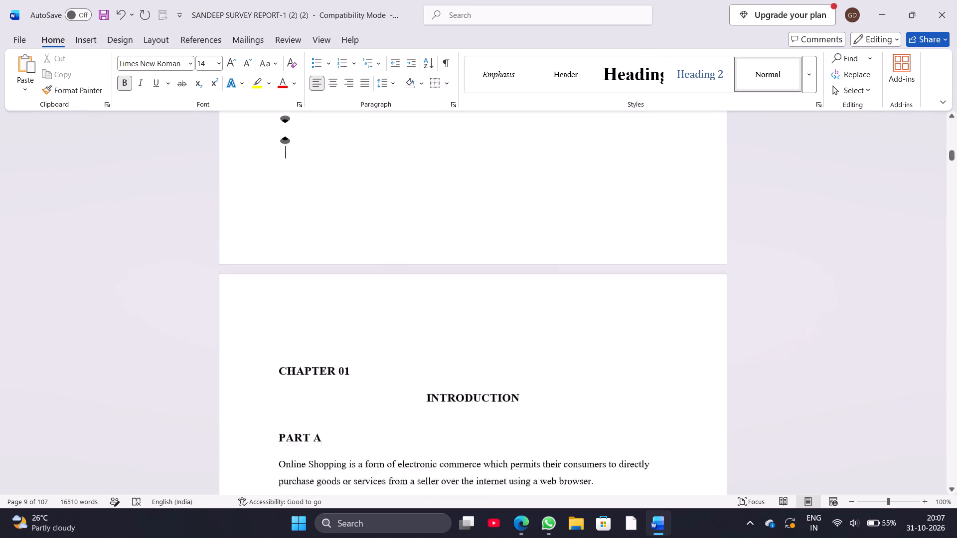
pyautogui.scroll(5, 489, 208)
pyautogui.scroll(-1, 489, 208)
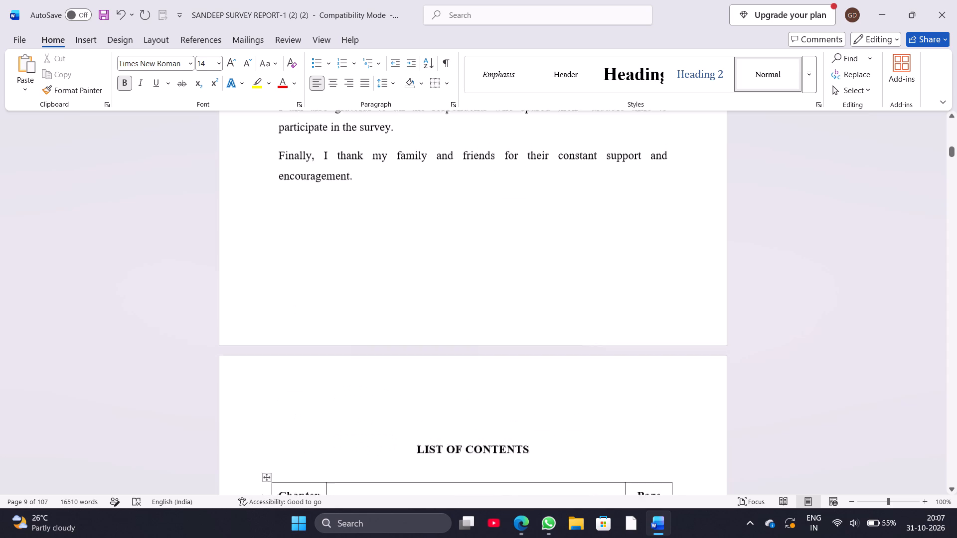
pyautogui.scroll(-1, 489, 208)
pyautogui.click(414, 350)
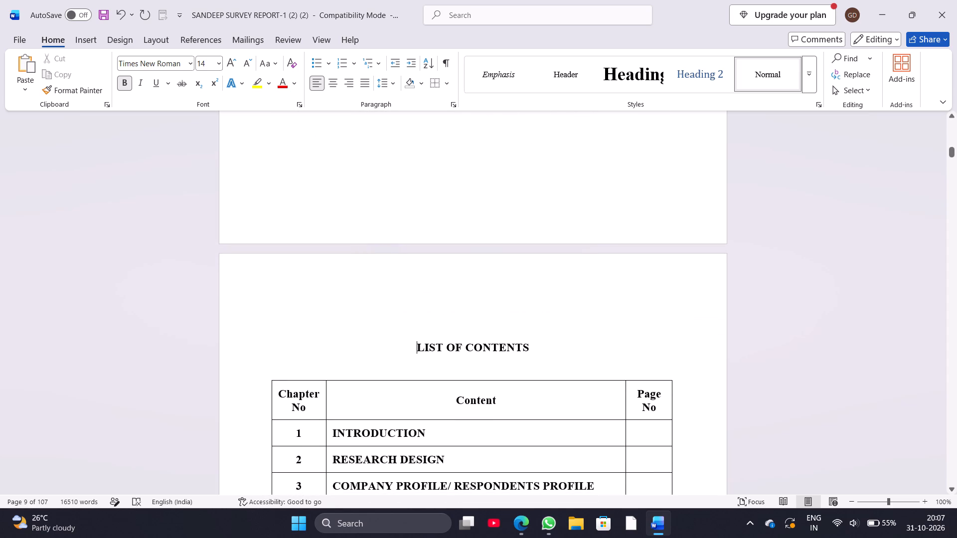
pyautogui.press('BackSpace')
pyautogui.press('BackSpace')
pyautogui.press('BackSpace')
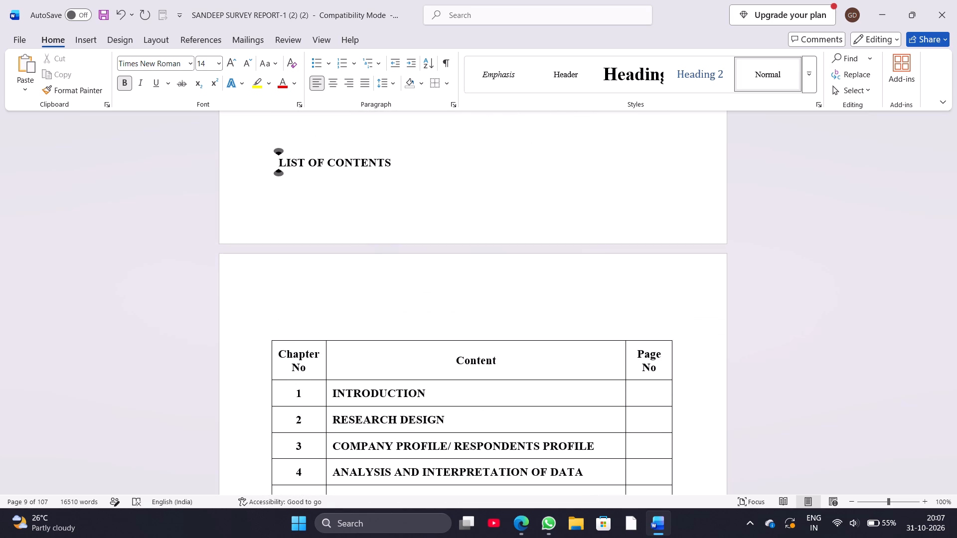
pyautogui.press('Return')
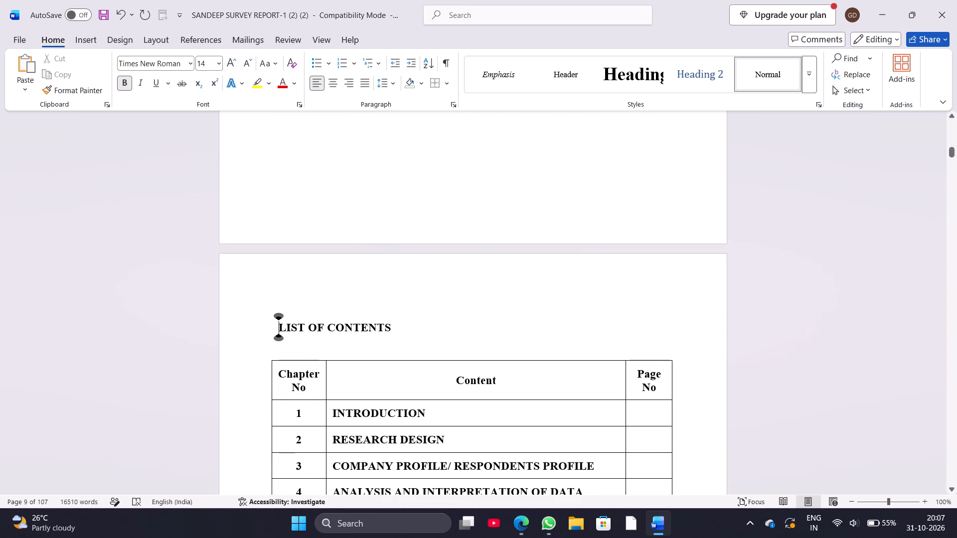
pyautogui.click(333, 89)
# Delete the blank lines between the contents table and the CHAPTER 01 page.
pyautogui.scroll(-5, 386, 305)
pyautogui.click(278, 300)
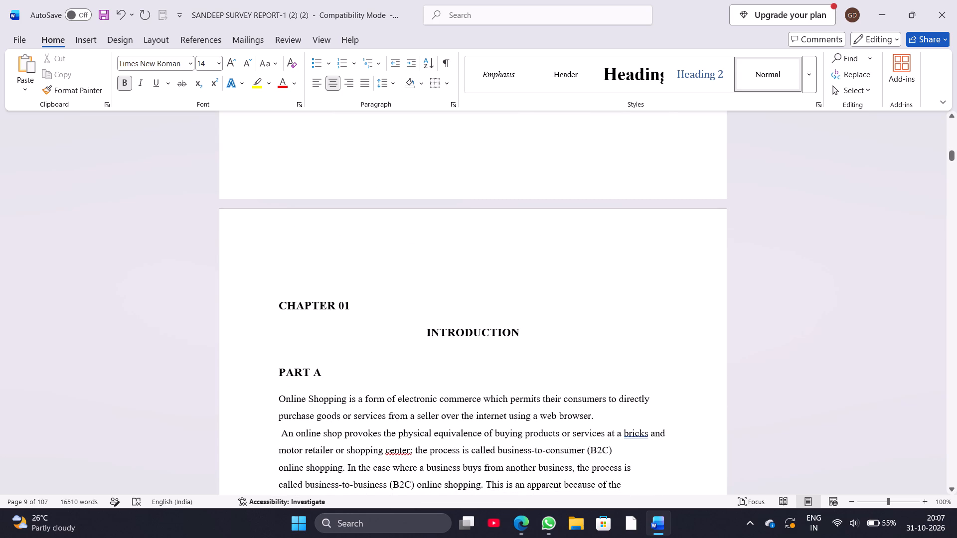
pyautogui.press('BackSpace')
pyautogui.press('BackSpace')
pyautogui.press('BackSpace')
pyautogui.press('BackSpace')
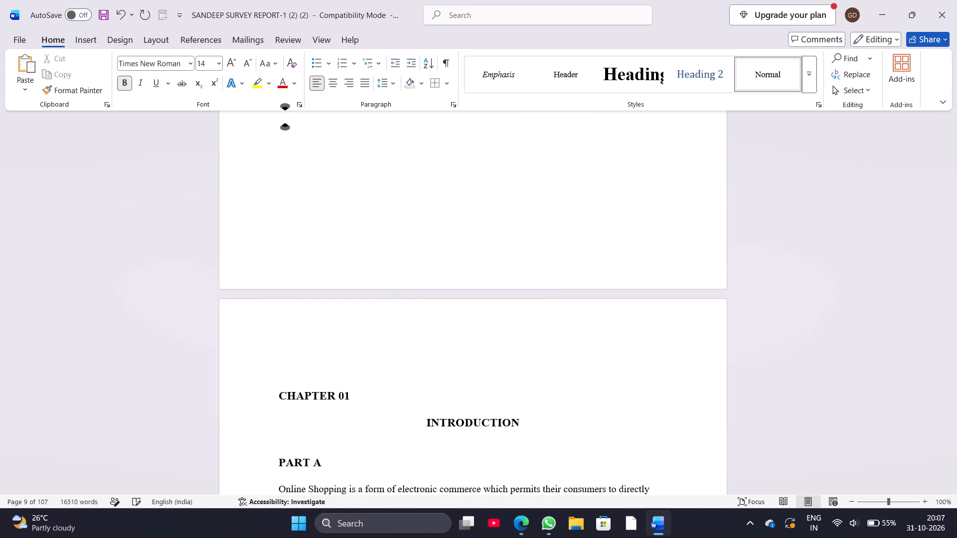
pyautogui.press('BackSpace')
pyautogui.press('BackSpace')
pyautogui.press('BackSpace')
pyautogui.press('BackSpace')
pyautogui.press('BackSpace')
pyautogui.press('BackSpace')
pyautogui.press('BackSpace')
pyautogui.press('BackSpace')
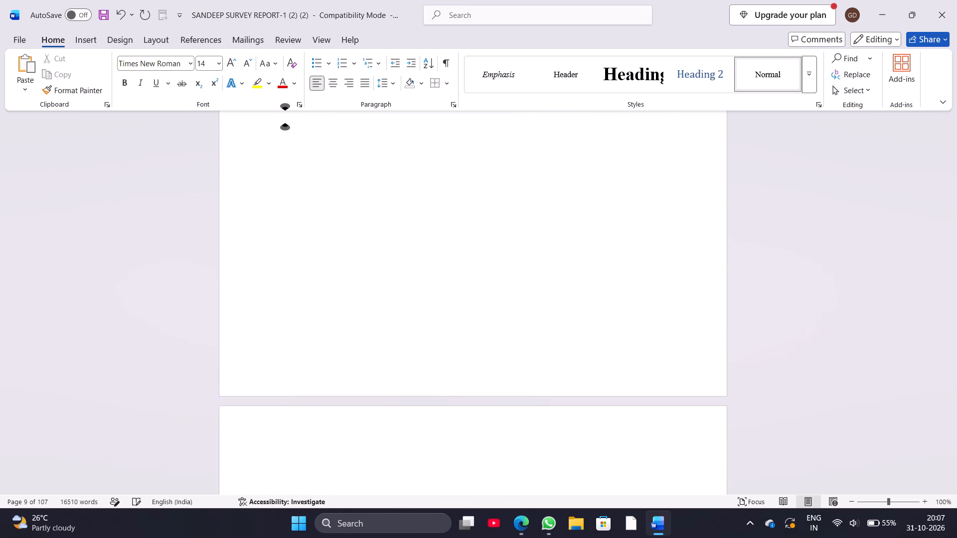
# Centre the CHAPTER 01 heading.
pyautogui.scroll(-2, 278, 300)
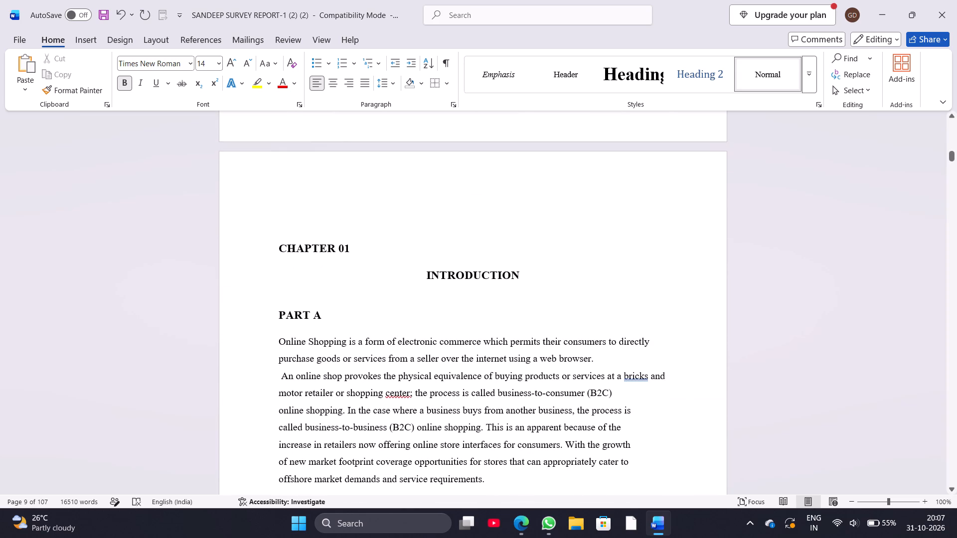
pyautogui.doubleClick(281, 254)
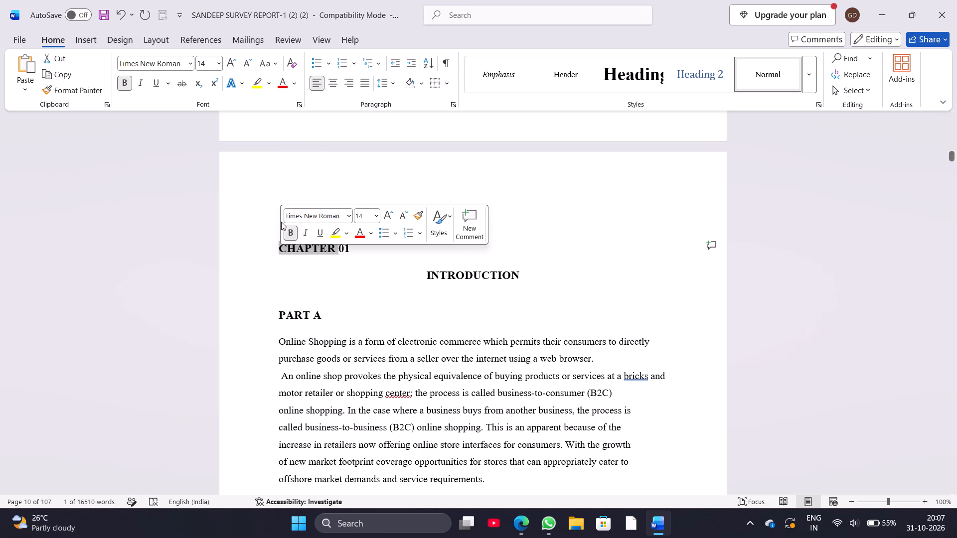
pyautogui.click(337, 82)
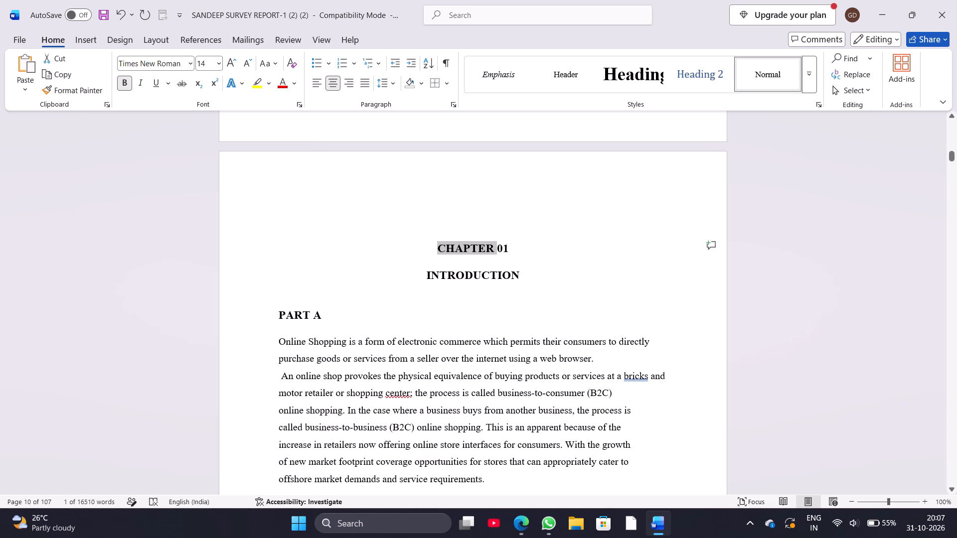
# Try again to remove the break and space before the CHAPTER 01 heading.
pyautogui.click(437, 253)
pyautogui.press('BackSpace')
pyautogui.press('BackSpace')
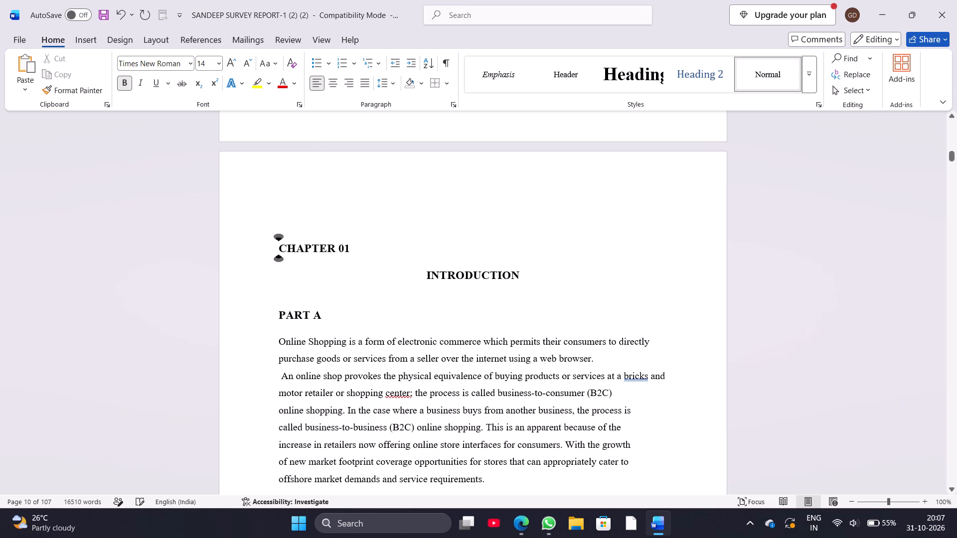
pyautogui.press('BackSpace')
pyautogui.press('BackSpace')
pyautogui.press('BackSpace')
pyautogui.press('BackSpace')
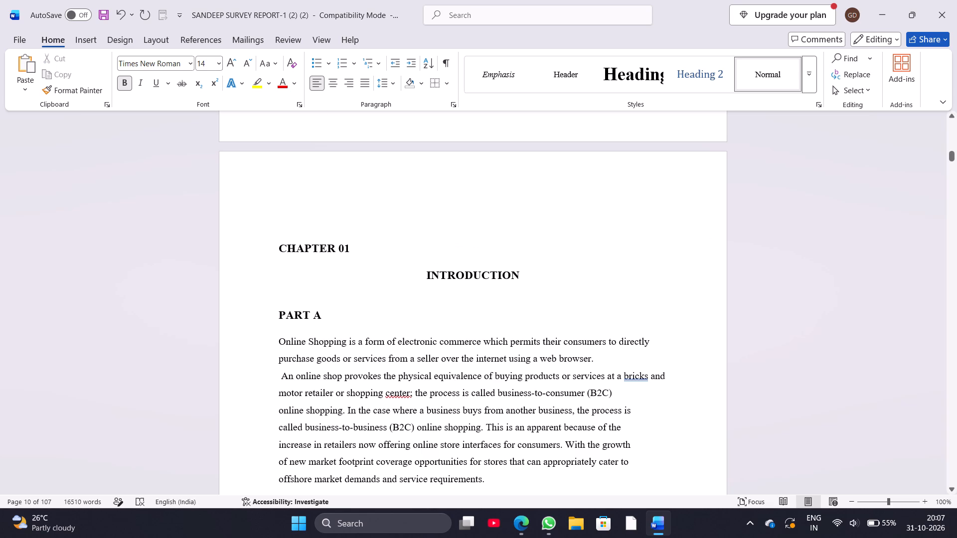
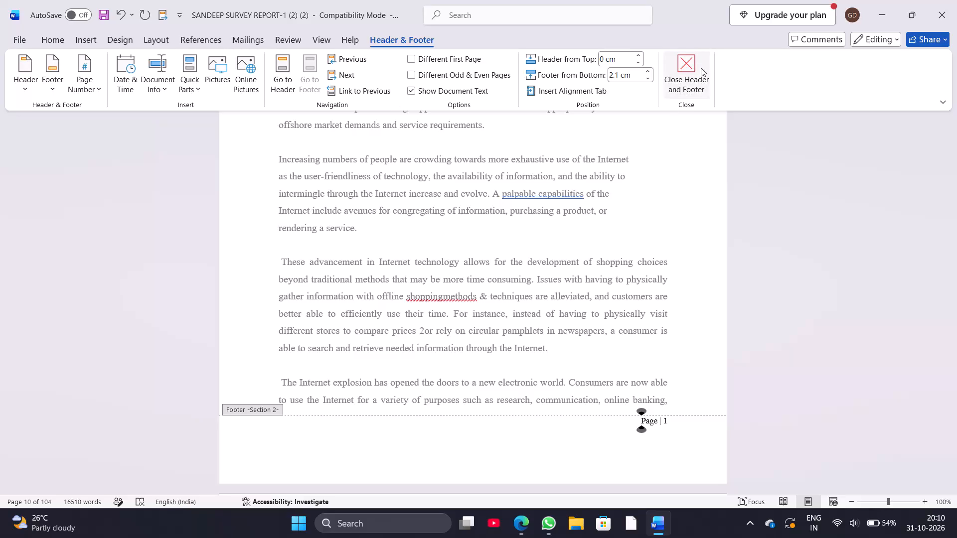
# Insert the logo picture 'WhatsApp Image 2026-10-14 at 11.22.12 AM' from Downloads into the header of the CHAPTER 01 page.
pyautogui.click(701, 68)
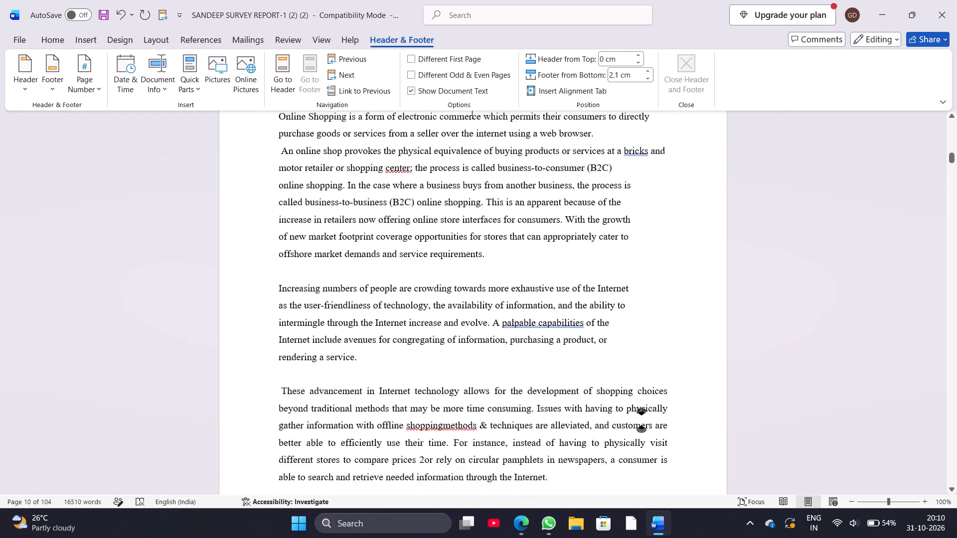
pyautogui.scroll(2, 570, 180)
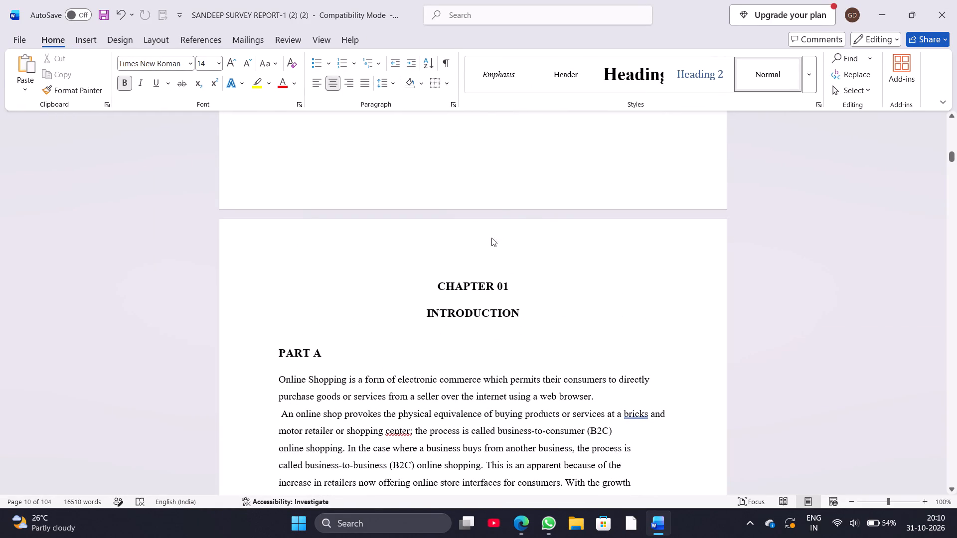
pyautogui.doubleClick(361, 252)
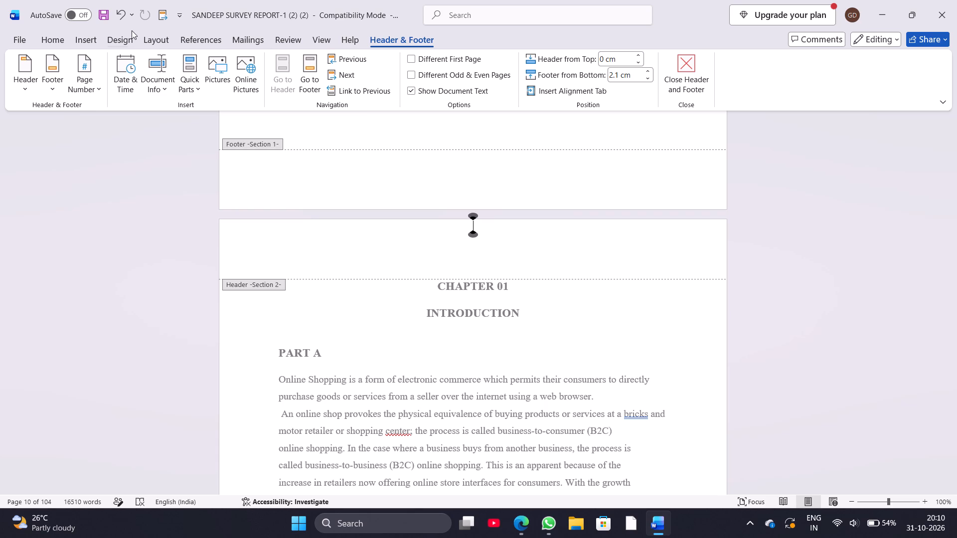
pyautogui.click(95, 34)
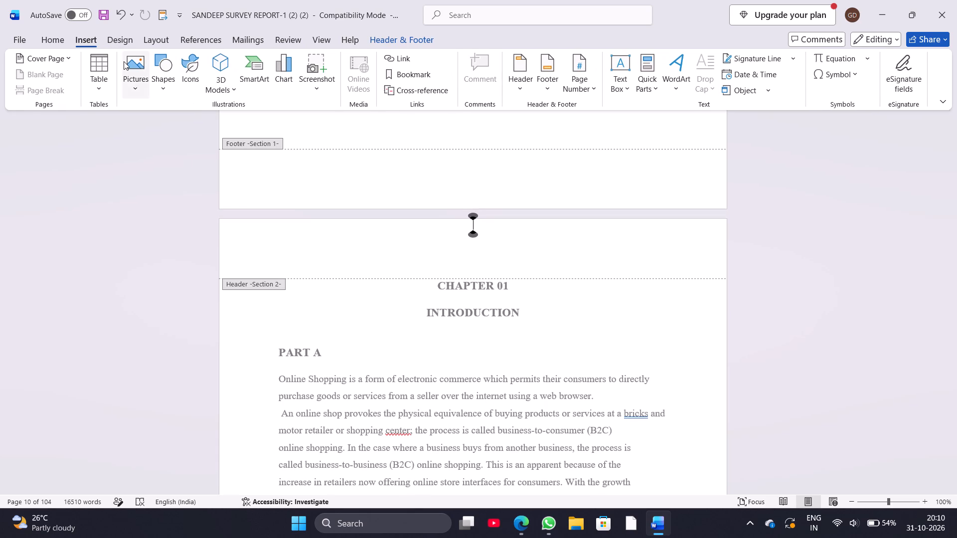
pyautogui.click(124, 61)
pyautogui.click(144, 124)
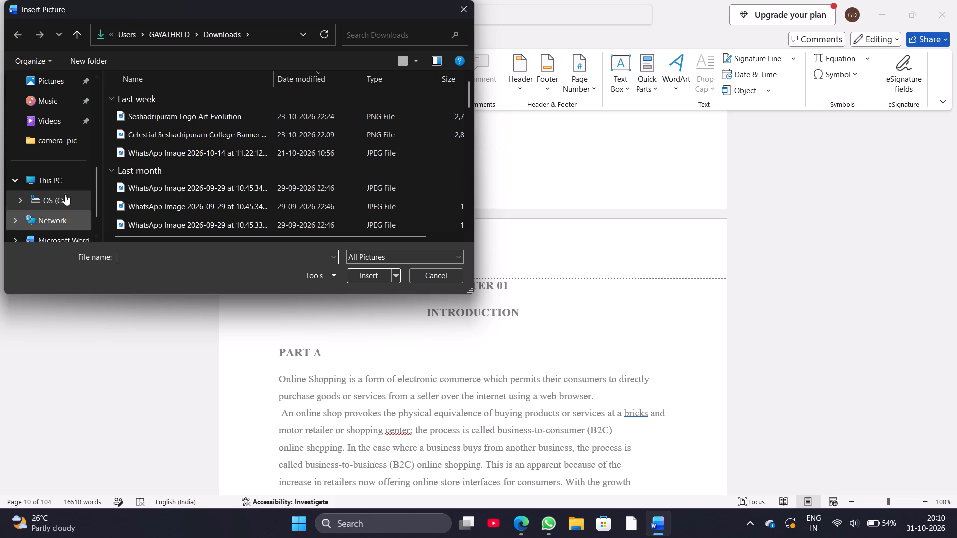
pyautogui.click(153, 151)
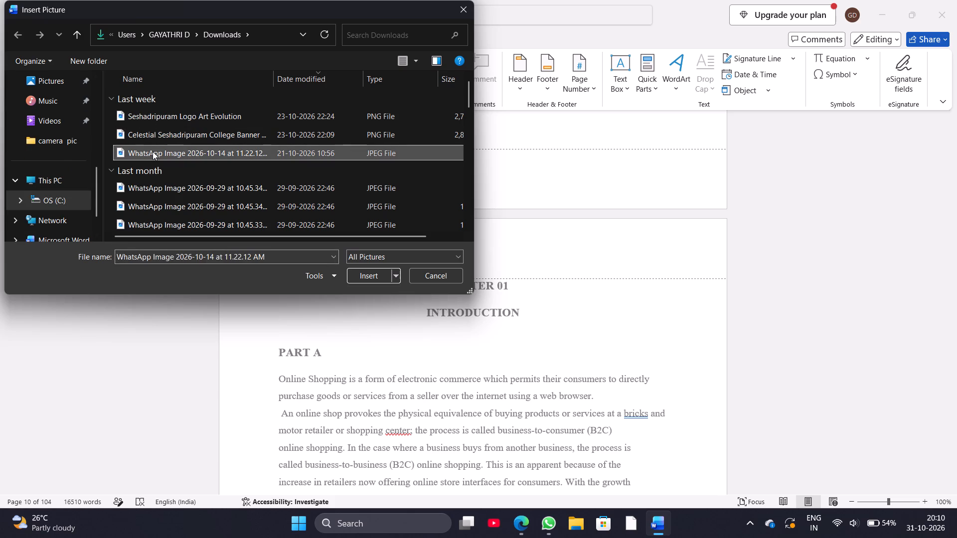
pyautogui.doubleClick(360, 282)
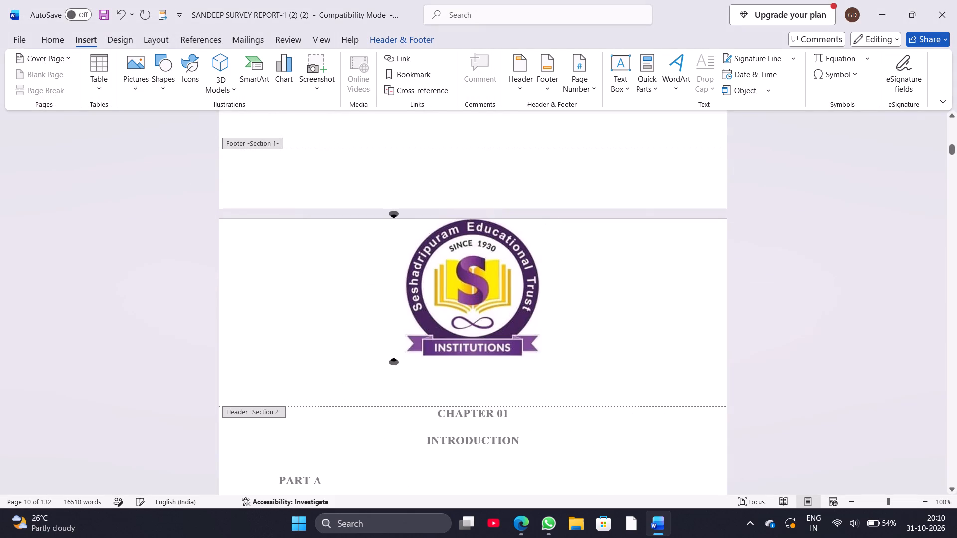
# Left-align the logo in the CHAPTER 01 page header.
pyautogui.click(60, 38)
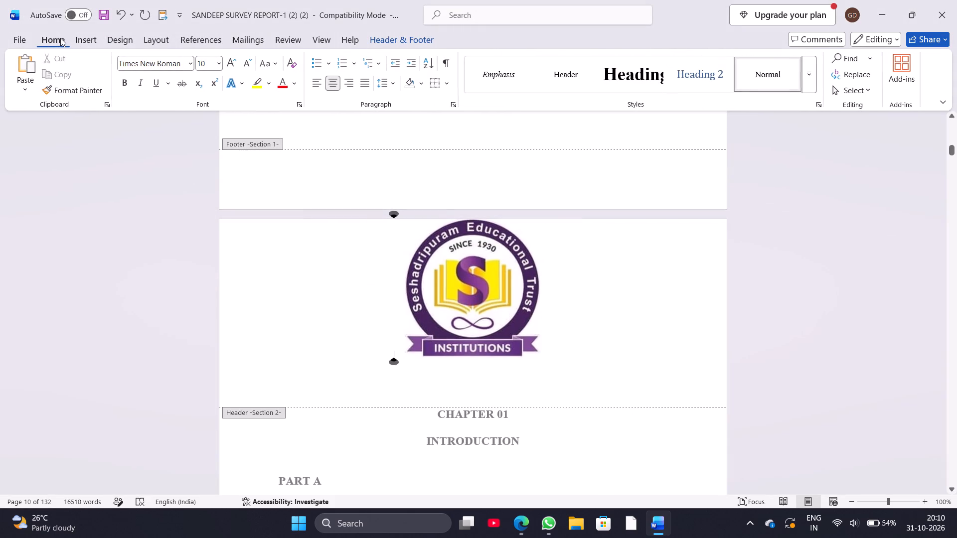
pyautogui.click(314, 86)
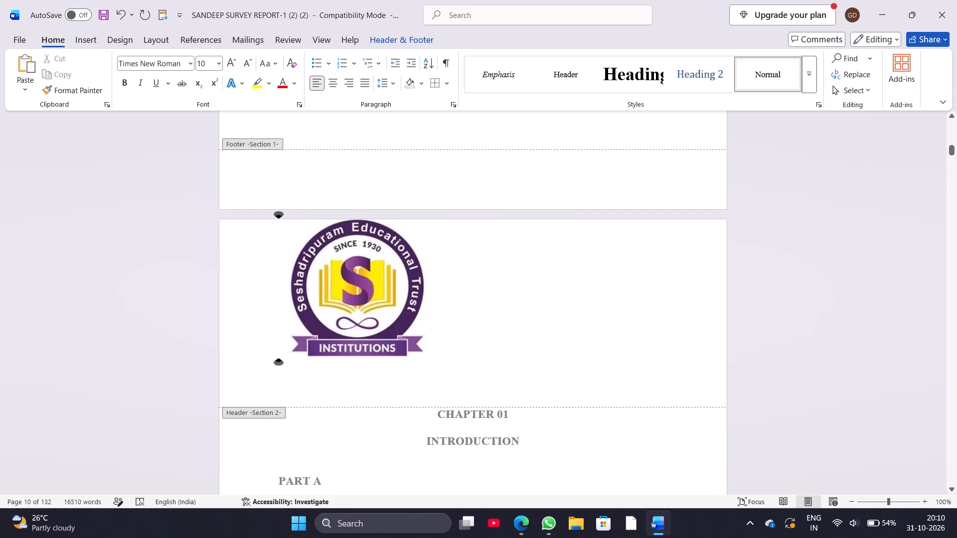
# Select the logo in the CHAPTER 01 page header for resizing.
pyautogui.click(358, 264)
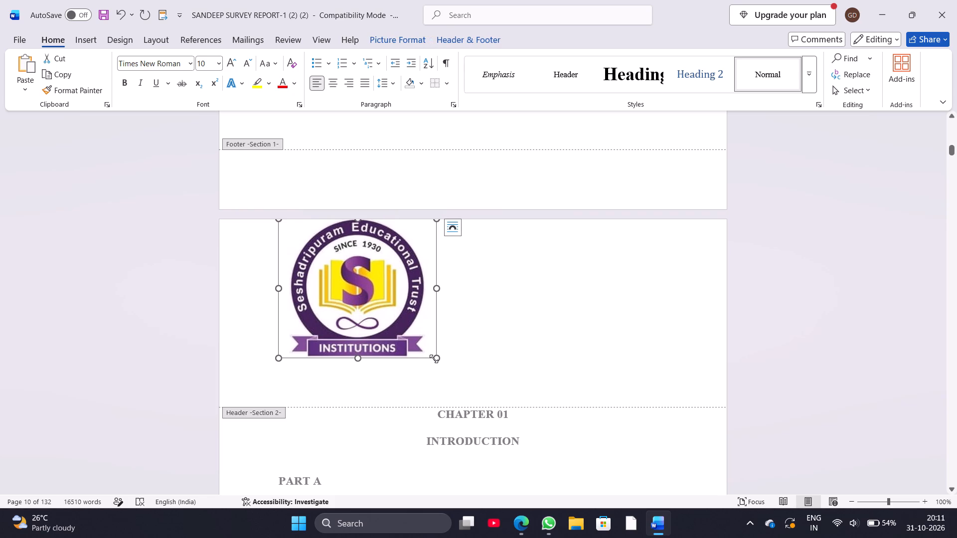
# Shrink the oversized institution logo in the Section 2 header to a small emblem.
pyautogui.moveTo(434, 359); pyautogui.dragTo(326, 248, button='right')
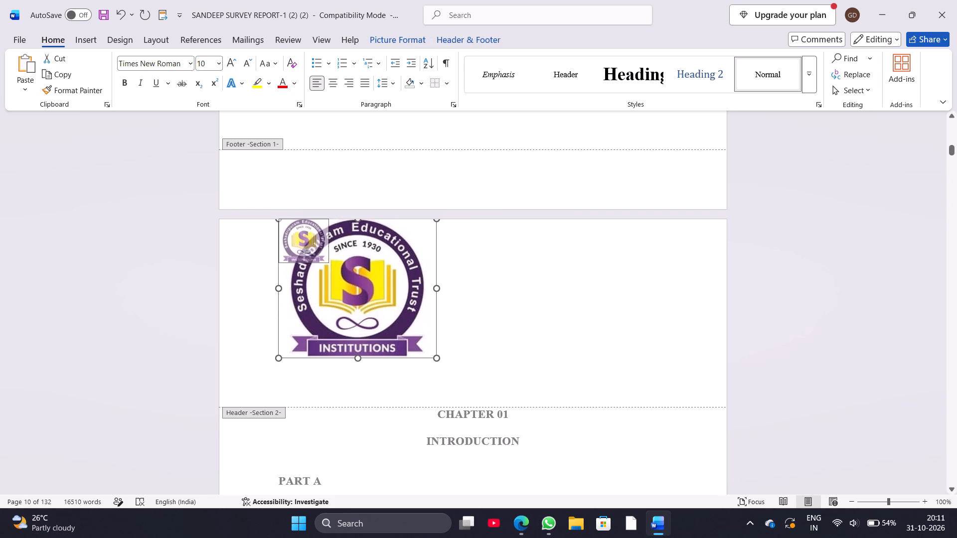
pyautogui.moveTo(326, 248); pyautogui.dragTo(320, 245, button='right')
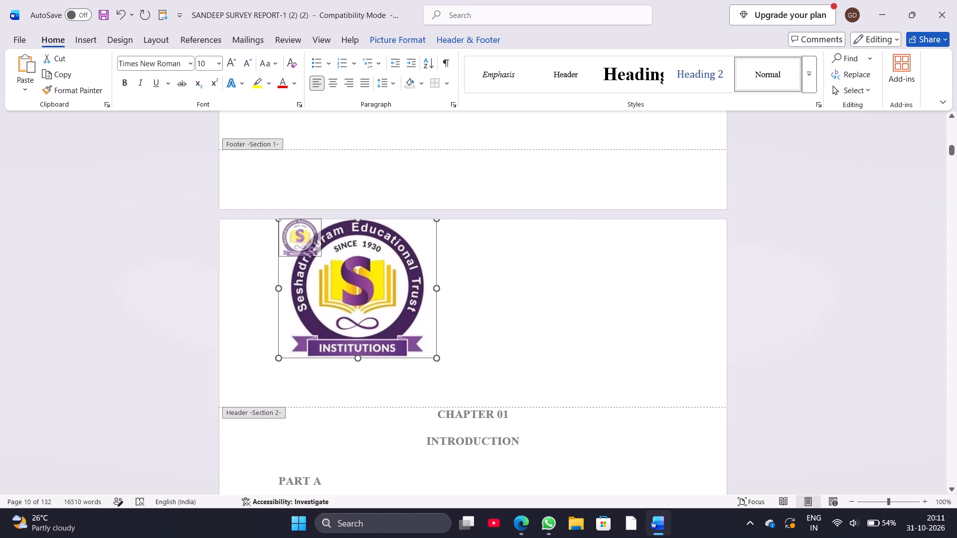
# Insert a blank line above the logo in the Section 2 header to move it down from the page edge.
pyautogui.click(269, 233)
pyautogui.click(269, 233)
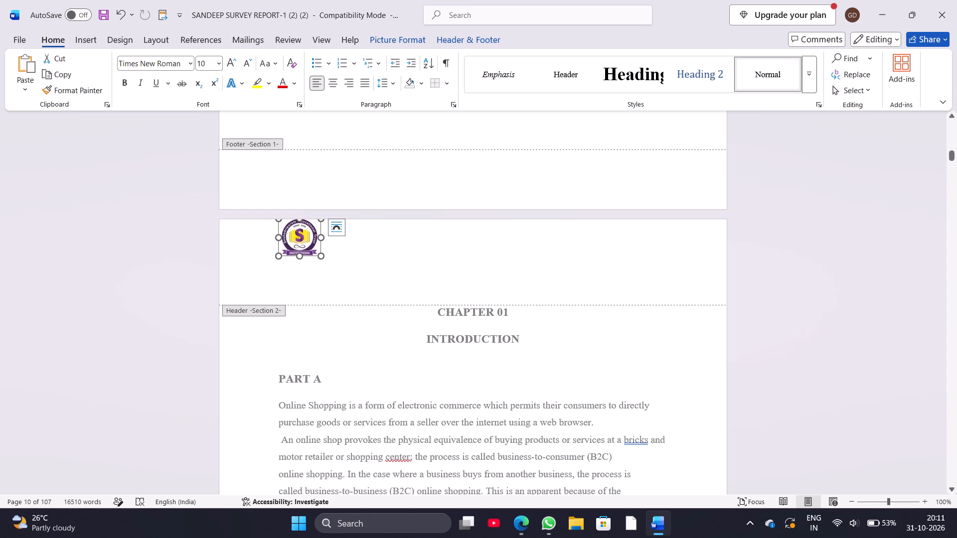
pyautogui.doubleClick(269, 233)
pyautogui.click(269, 233)
pyautogui.click(269, 233)
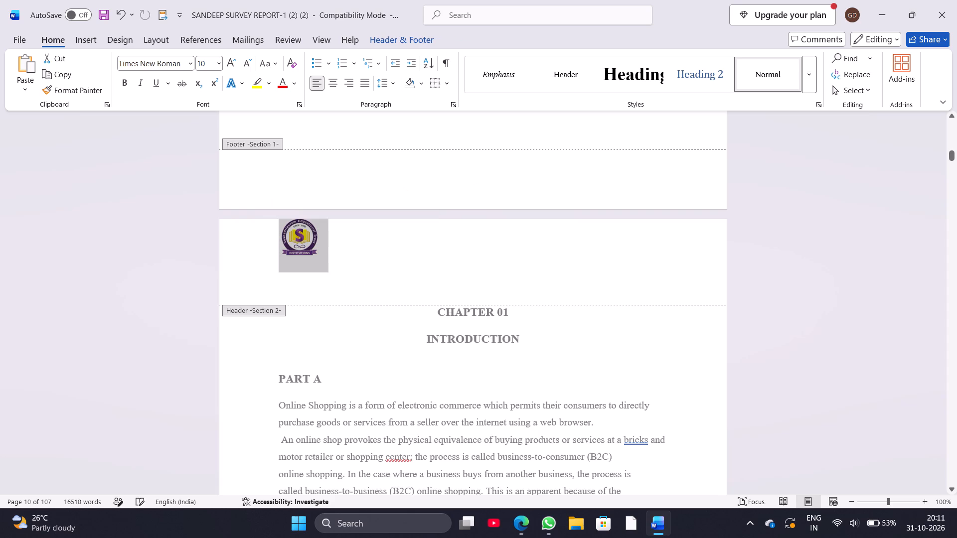
pyautogui.doubleClick(269, 233)
pyautogui.click(274, 232)
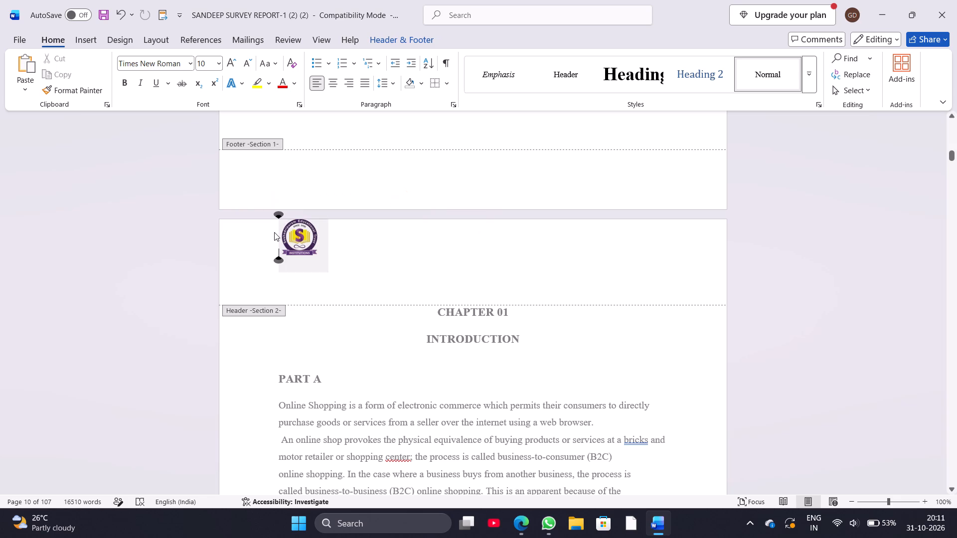
pyautogui.press('Return')
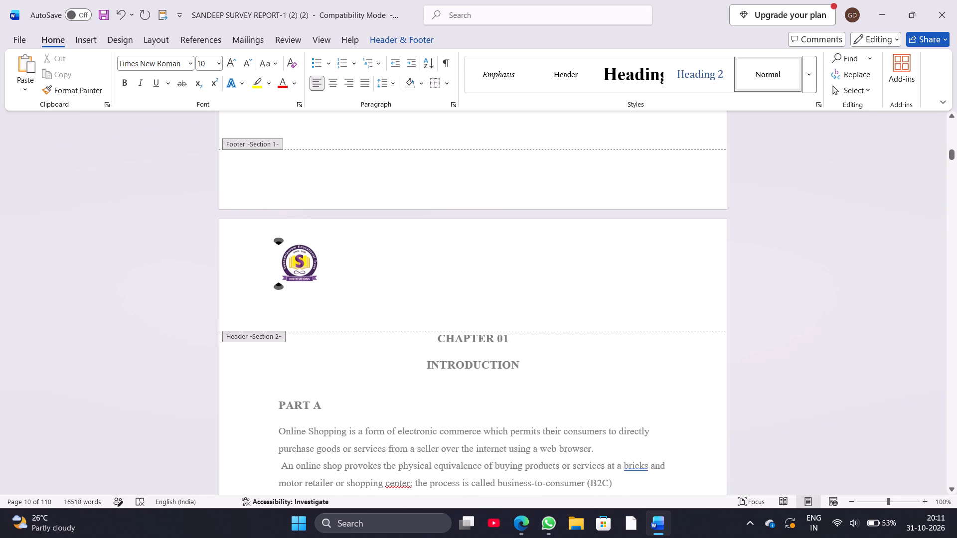
# Delete the extra blank lines below the logo in the Section 2 header.
pyautogui.click(289, 318)
pyautogui.press('BackSpace')
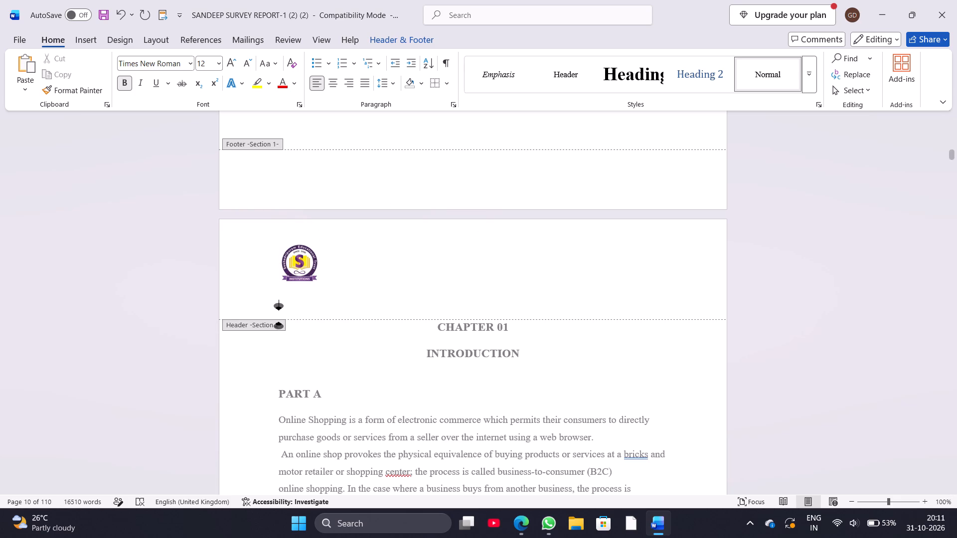
pyautogui.press('BackSpace')
pyautogui.press('BackSpace')
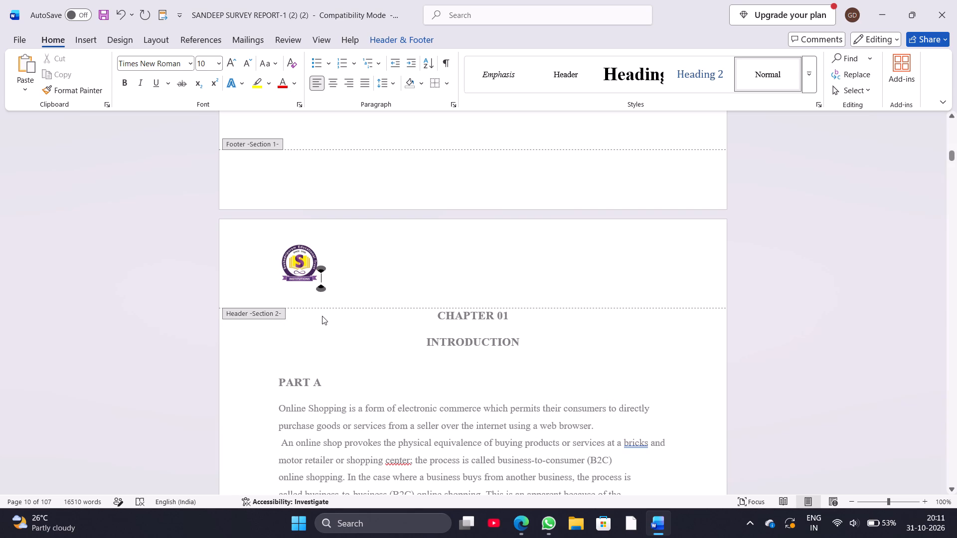
# Fine-tune the header logo to a slightly smaller size, keeping it in line with text.
pyautogui.click(294, 262)
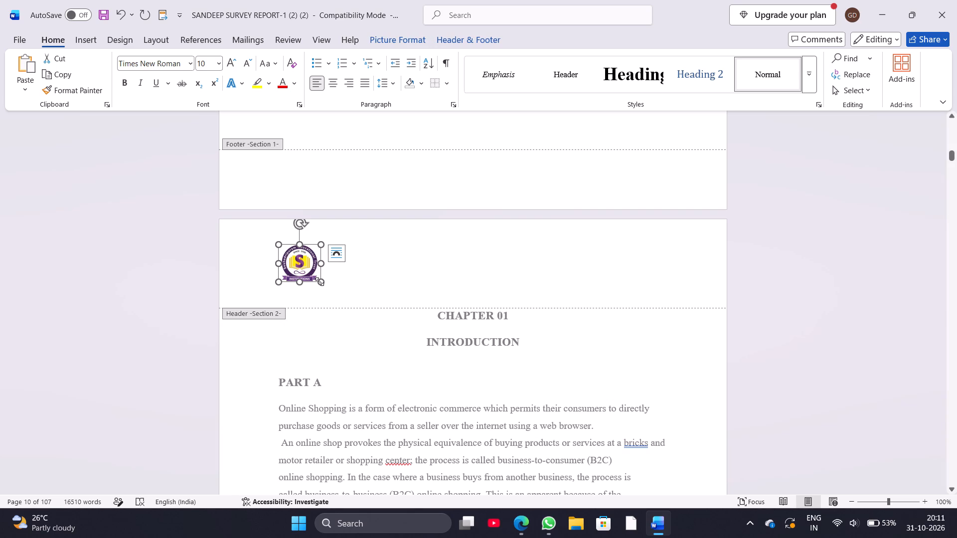
pyautogui.moveTo(319, 281); pyautogui.dragTo(309, 273)
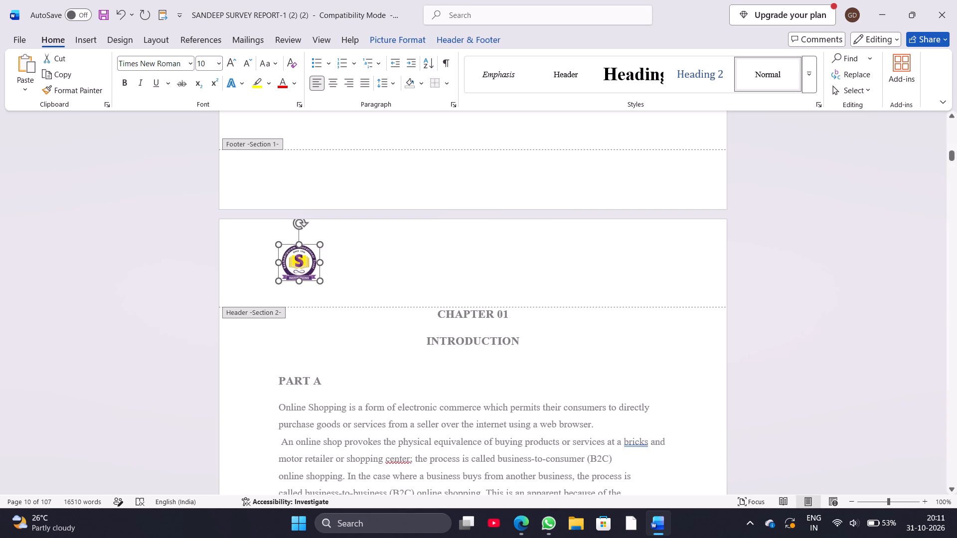
pyautogui.moveTo(309, 273); pyautogui.dragTo(300, 264)
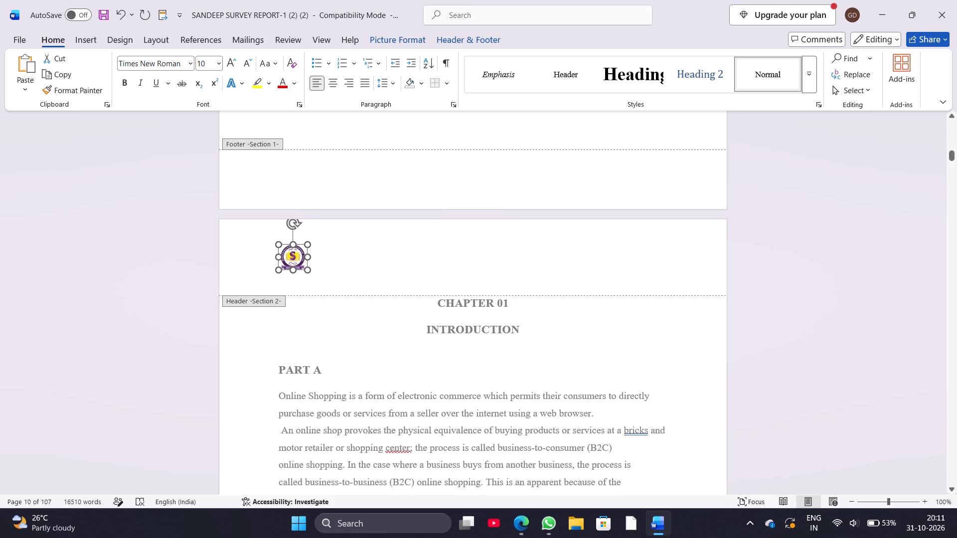
pyautogui.moveTo(300, 264); pyautogui.dragTo(312, 273)
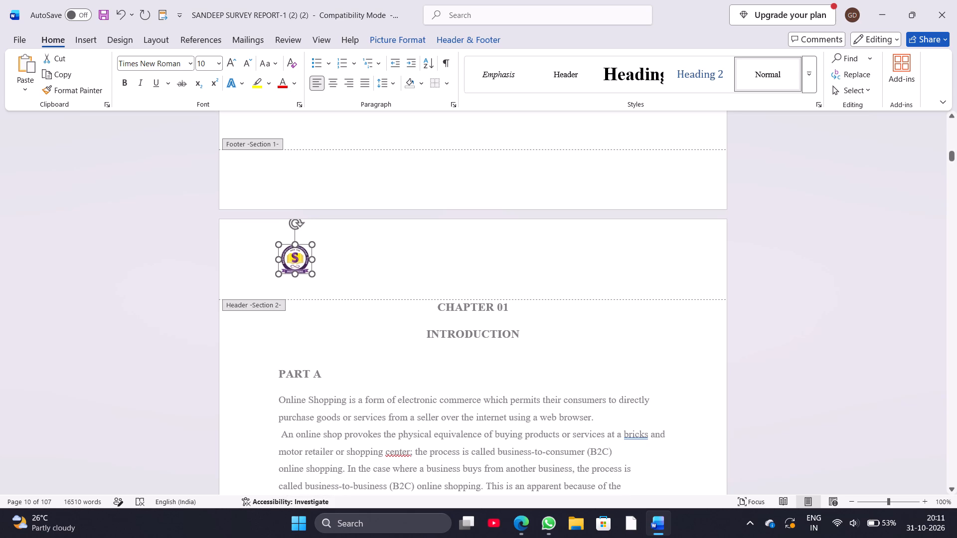
pyautogui.moveTo(312, 273); pyautogui.dragTo(313, 275)
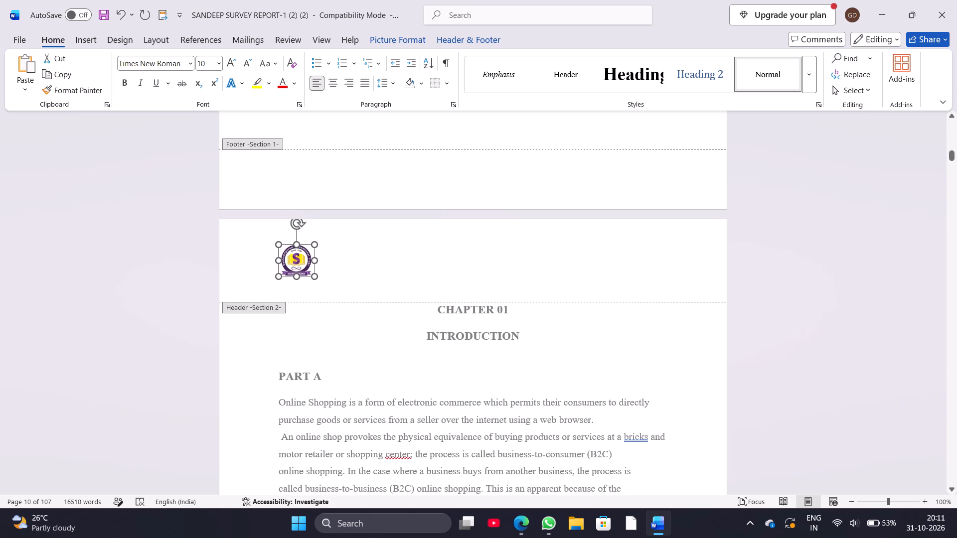
pyautogui.click(332, 255)
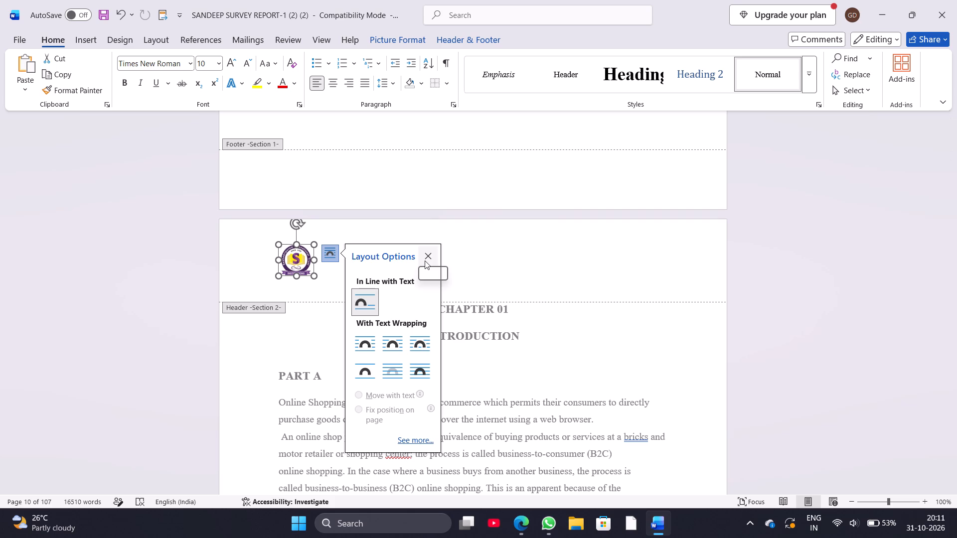
pyautogui.click(425, 261)
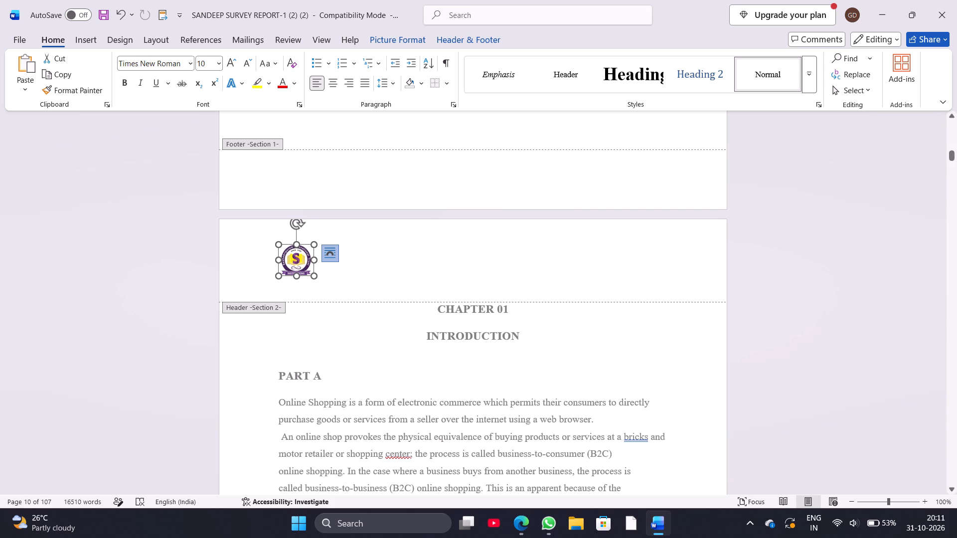
# Add a space after the header logo and leave header editing.
pyautogui.click(324, 277)
pyautogui.press('space')
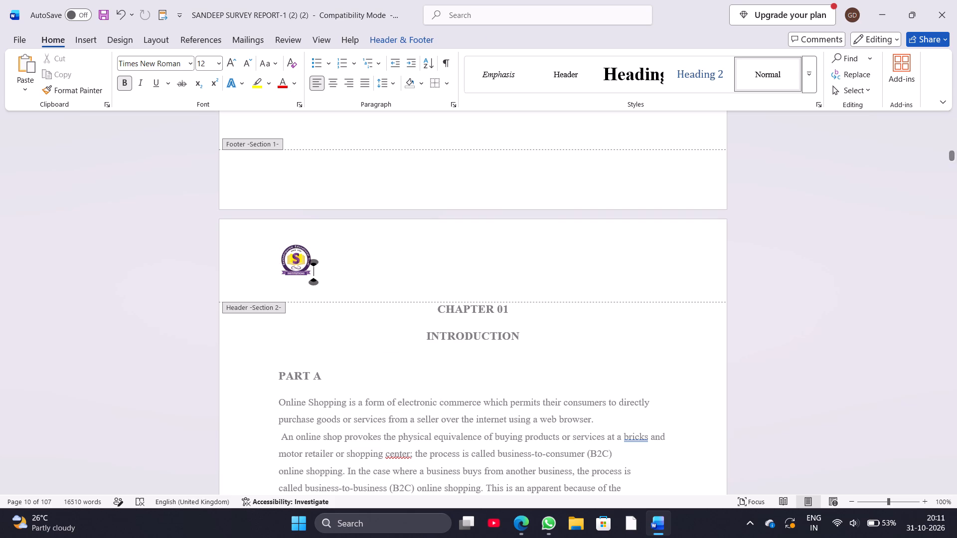
pyautogui.click(408, 35)
pyautogui.click(690, 66)
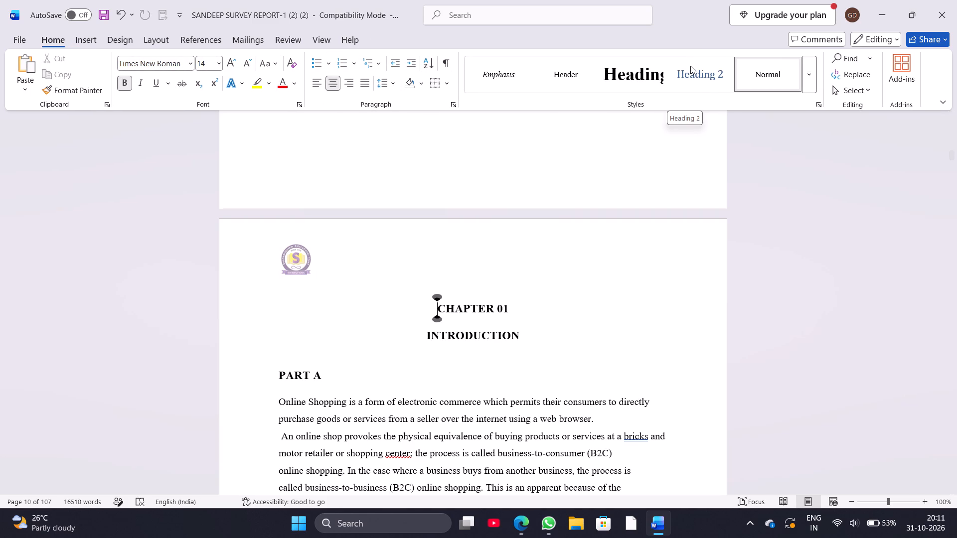
# Copy the title "A STUDY OF CUSTOMER SATISFACTION TOWARDS ONLINE SHOPPING" from the cover page.
pyautogui.scroll(13, 564, 192)
pyautogui.scroll(11, 564, 192)
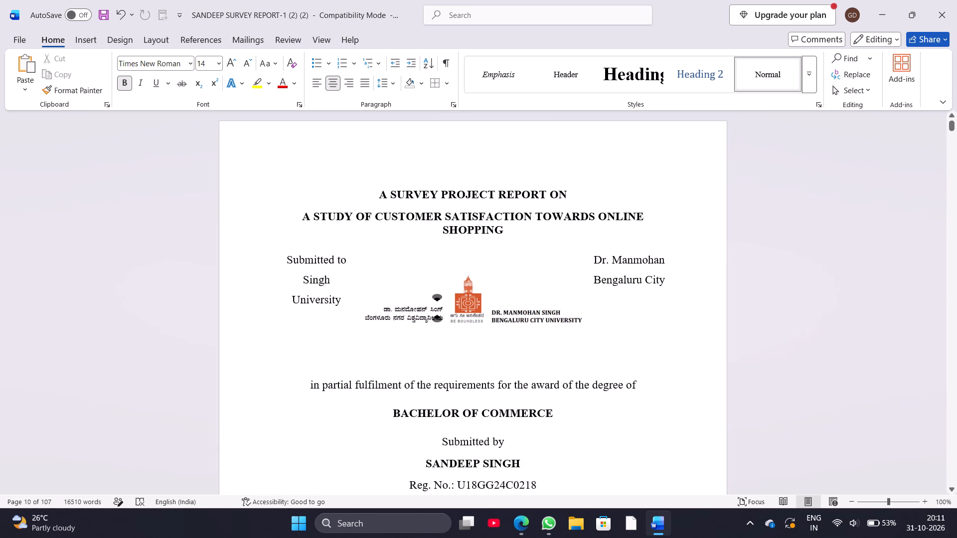
pyautogui.moveTo(300, 217); pyautogui.dragTo(368, 219)
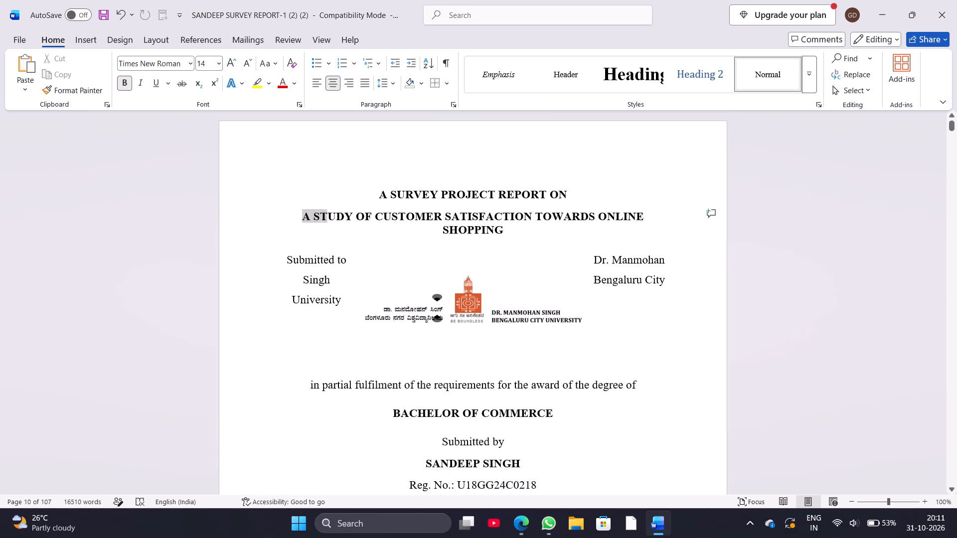
pyautogui.moveTo(368, 219); pyautogui.dragTo(572, 229)
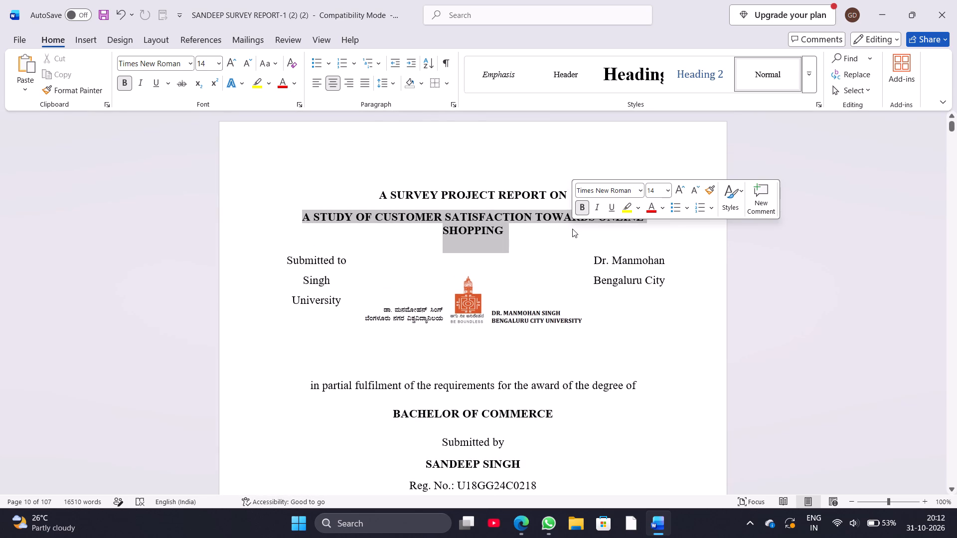
pyautogui.hotkey('ctrl', 'c')
pyautogui.keyDown('ctrl'); pyautogui.click(572, 229); pyautogui.keyUp('ctrl')
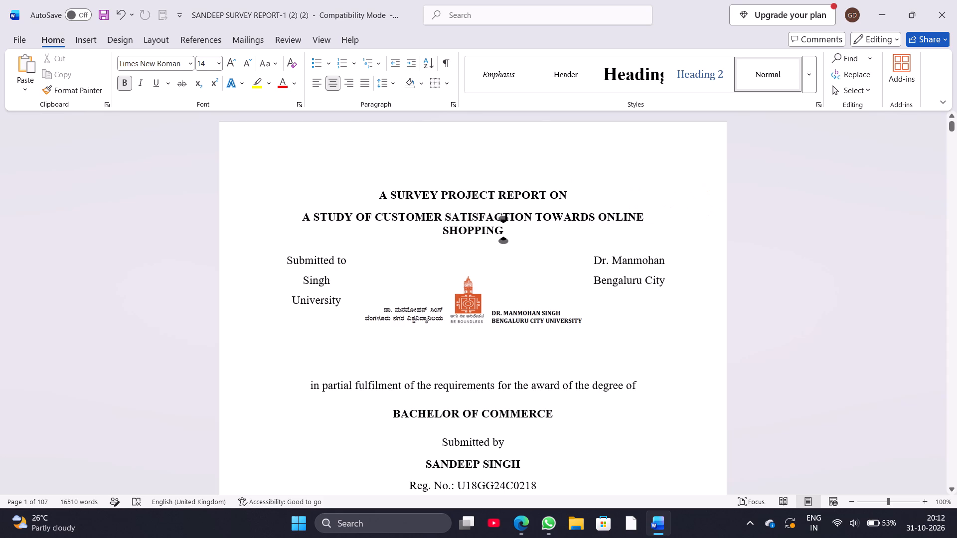
# Paste the copied report title beside the logo in the Section 2 header on the CHAPTER 01 page.
pyautogui.scroll(-6, 504, 350)
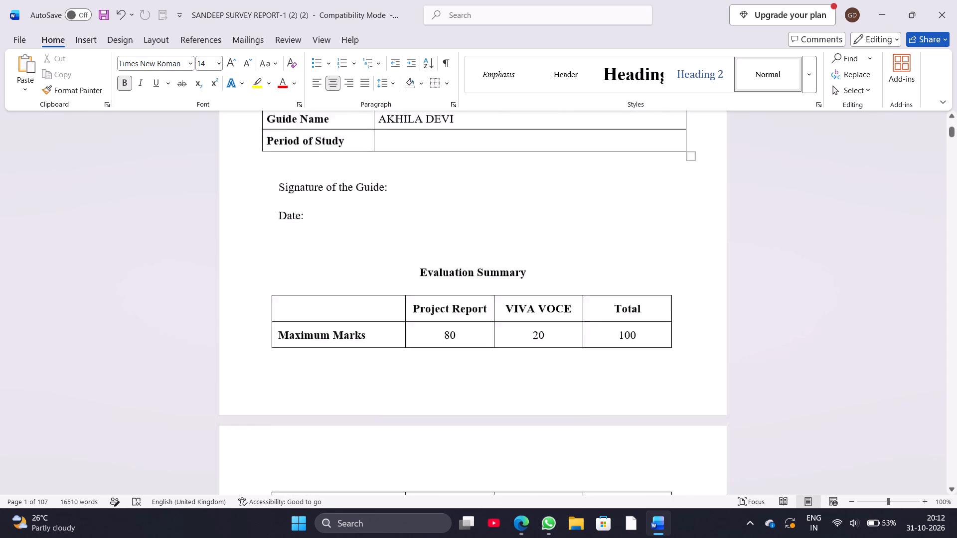
pyautogui.scroll(1, 504, 350)
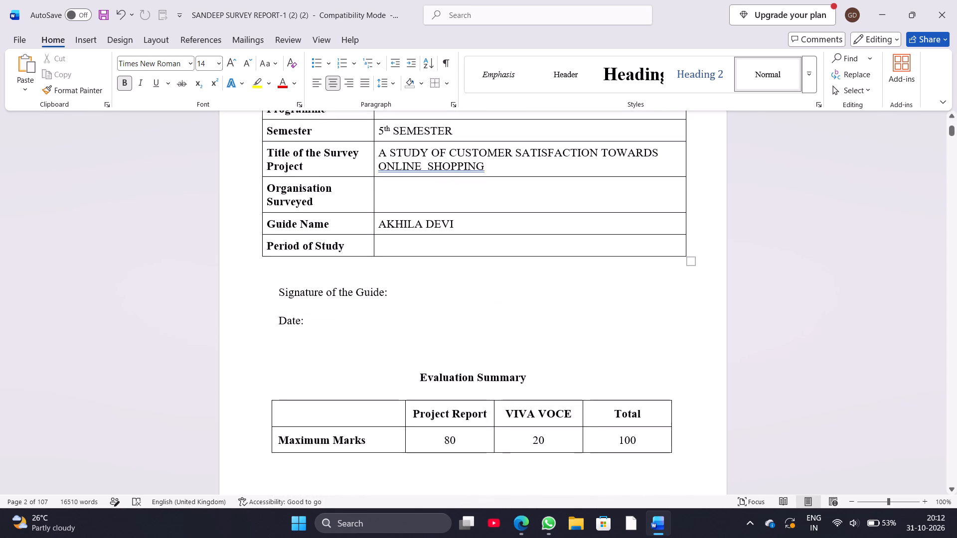
pyautogui.scroll(2, 504, 350)
pyautogui.hscroll(1, 504, 350)
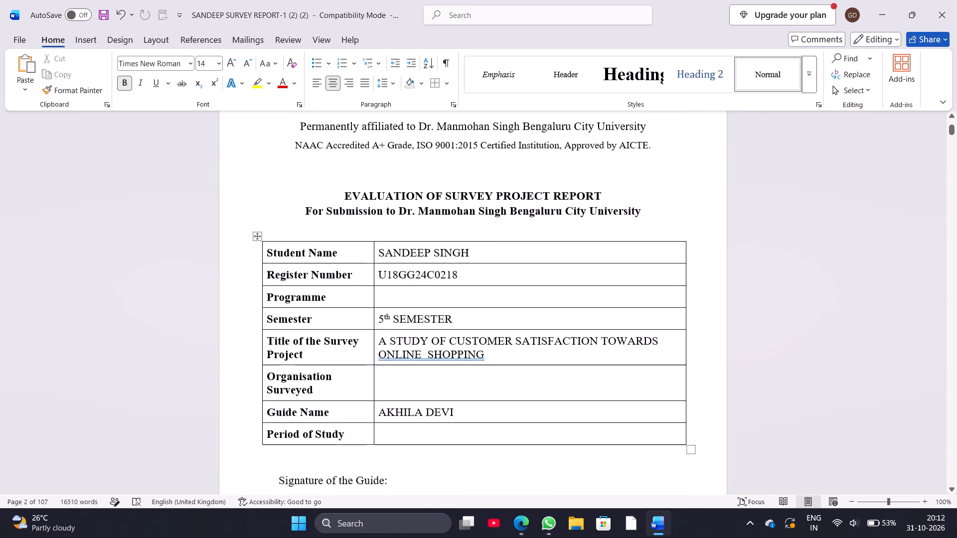
pyautogui.hscroll(1, 504, 350)
pyautogui.scroll(-9, 504, 350)
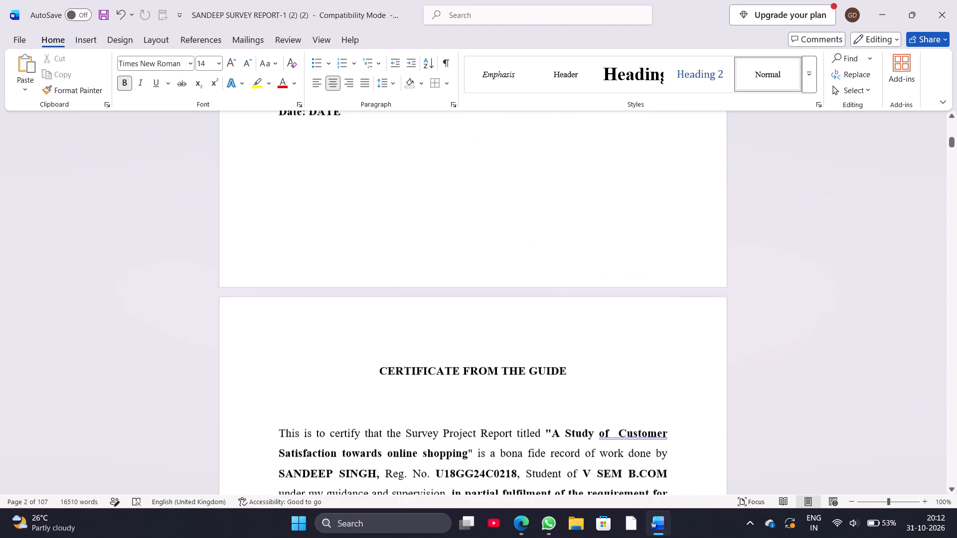
pyautogui.scroll(-7, 504, 350)
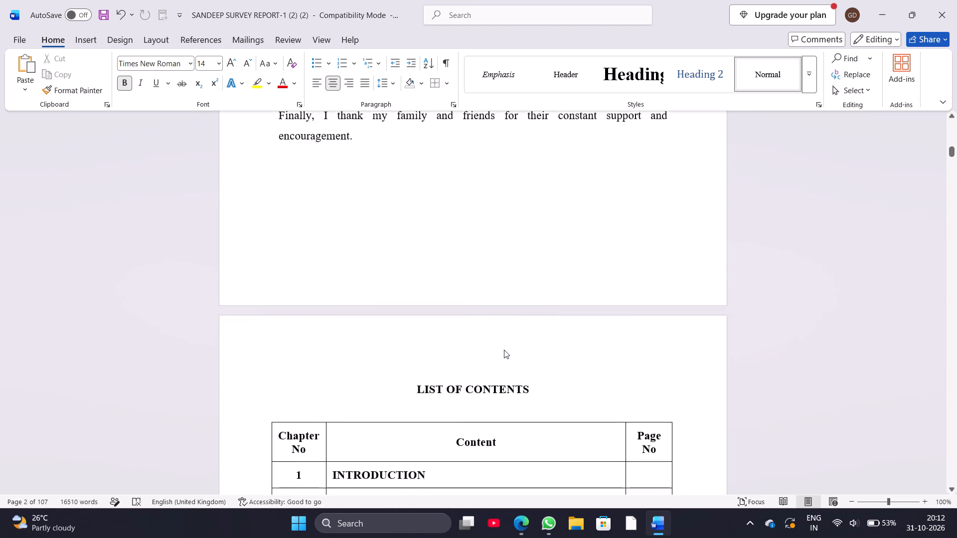
pyautogui.scroll(-5, 504, 350)
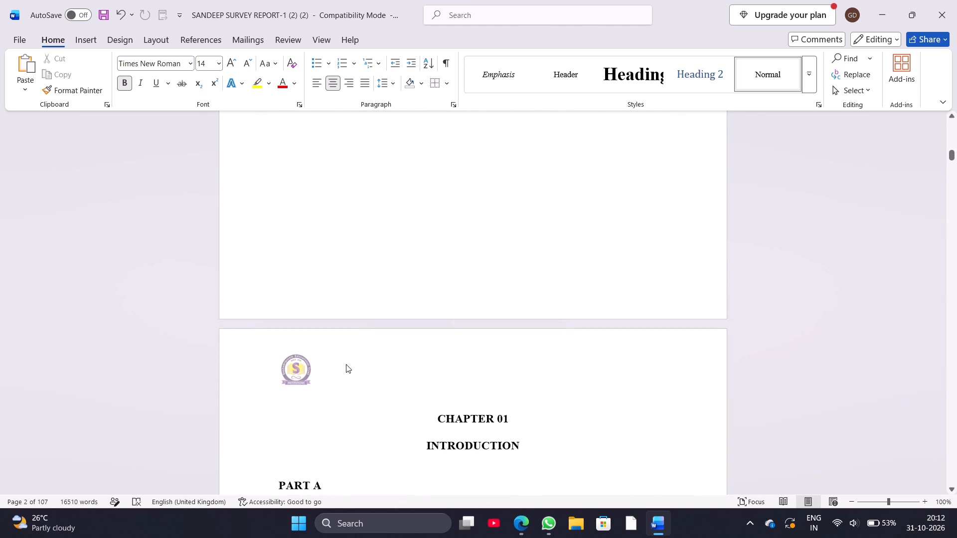
pyautogui.doubleClick(346, 364)
pyautogui.click(318, 374)
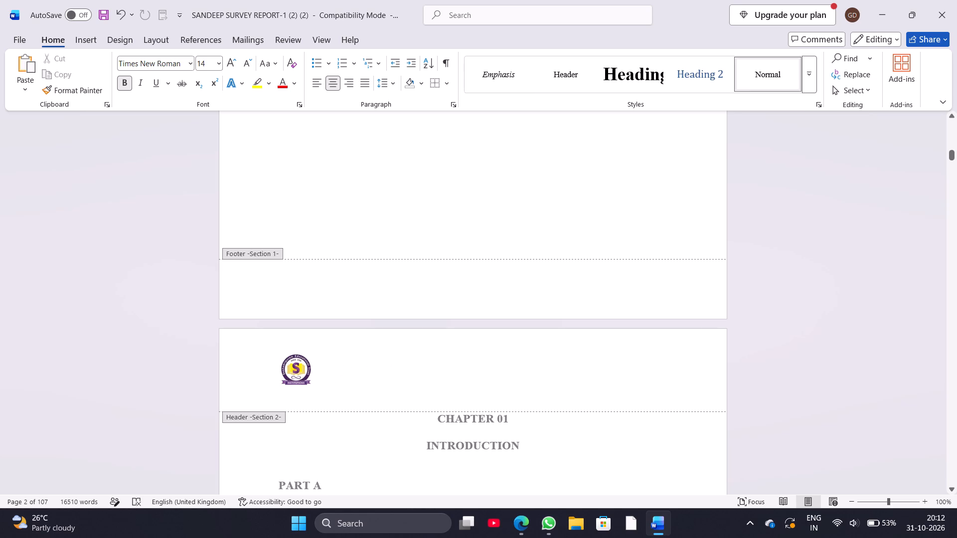
pyautogui.hotkey('ctrl', 'v')
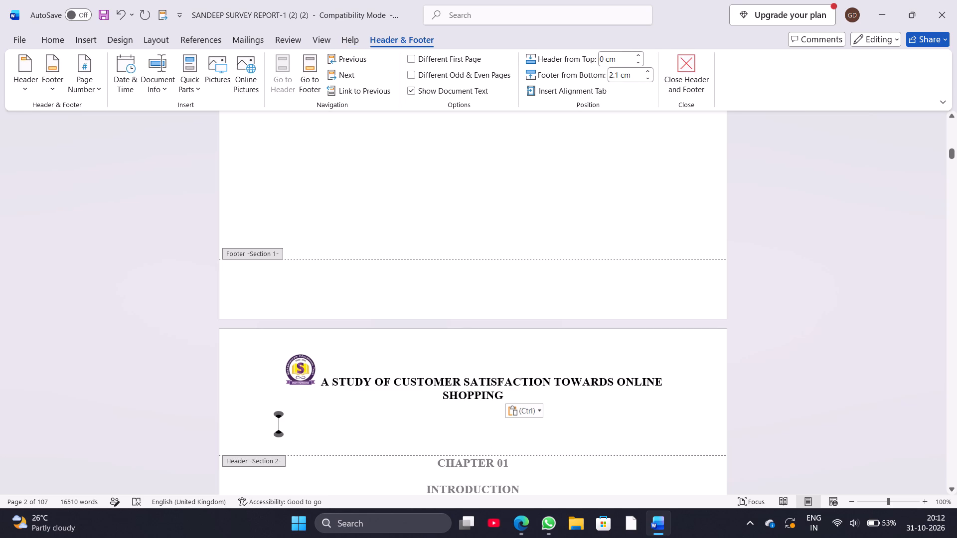
# Set the font size of the pasted header title to 11.
pyautogui.moveTo(320, 378); pyautogui.dragTo(473, 404)
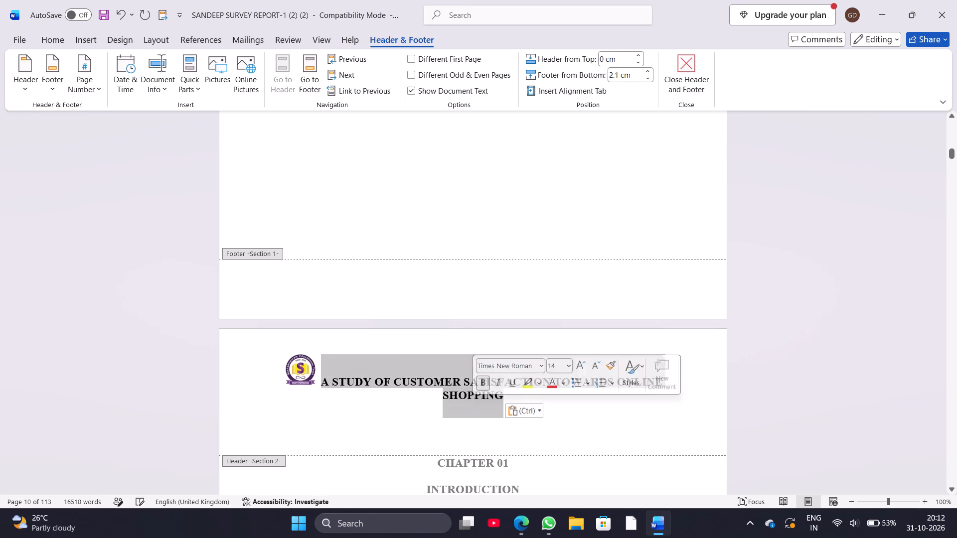
pyautogui.click(60, 39)
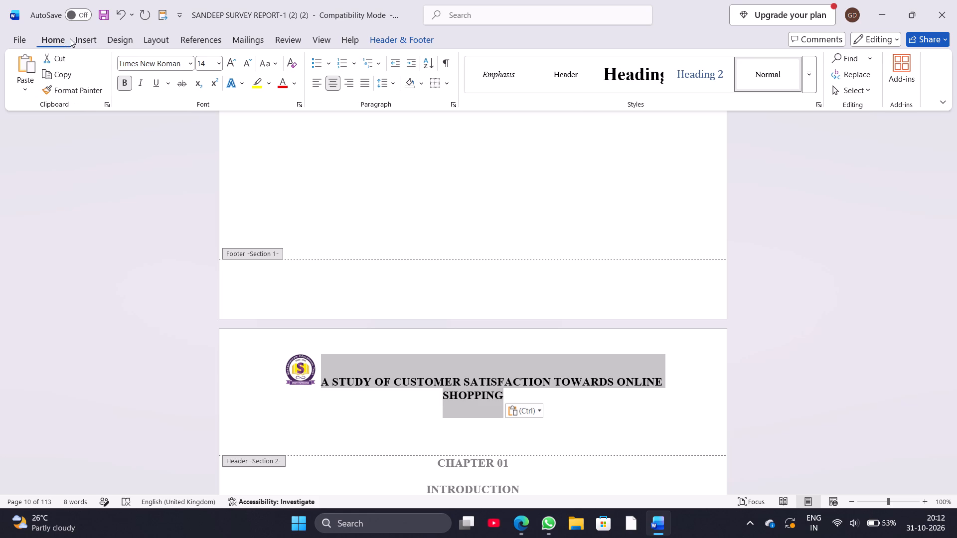
pyautogui.click(218, 61)
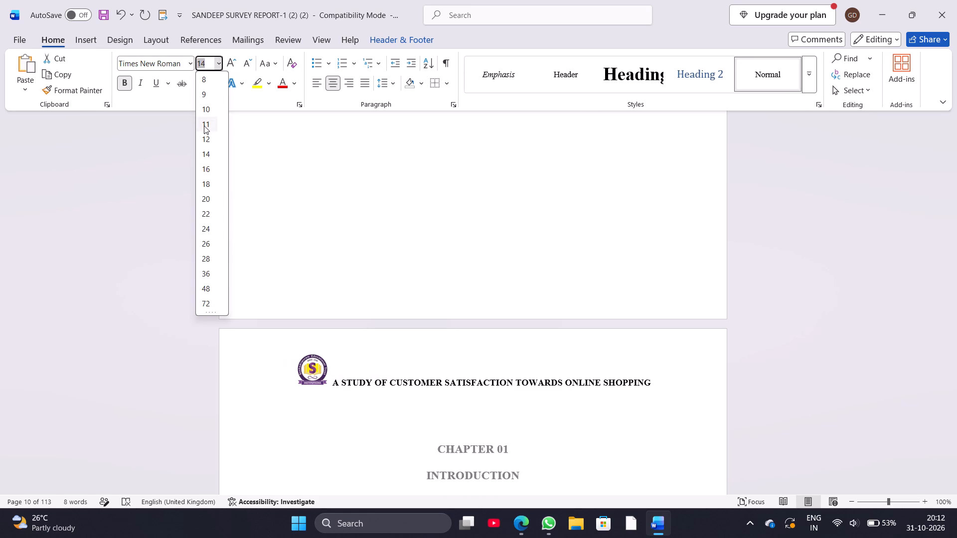
pyautogui.click(204, 126)
# Delete the empty line below the report title in the Section 2 header on the CHAPTER 01 page.
pyautogui.scroll(-1, 322, 267)
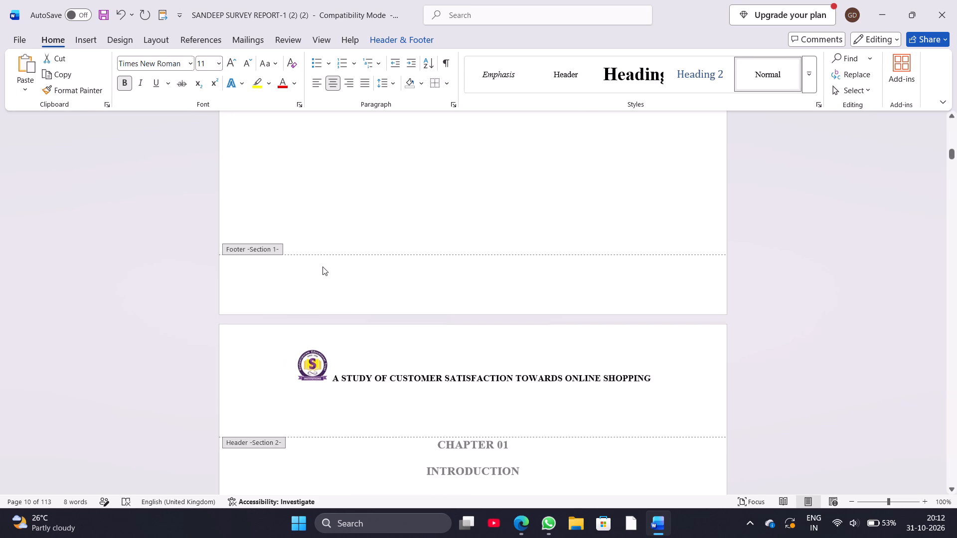
pyautogui.scroll(-1, 322, 267)
pyautogui.click(333, 255)
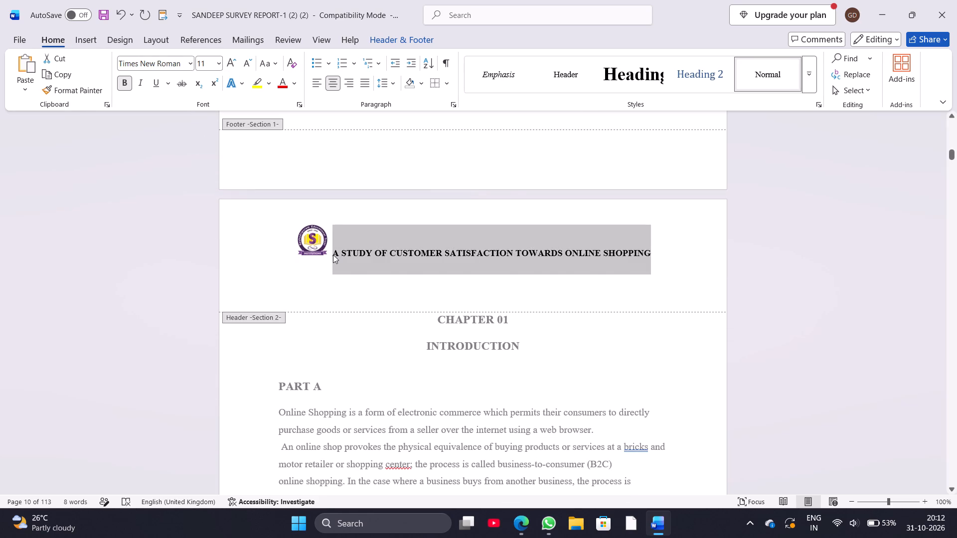
pyautogui.click(312, 297)
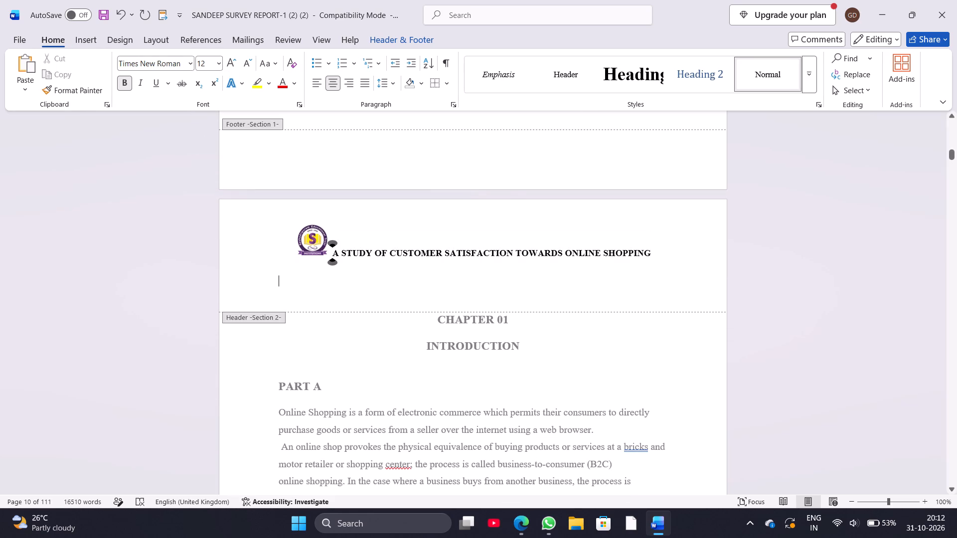
pyautogui.press('BackSpace')
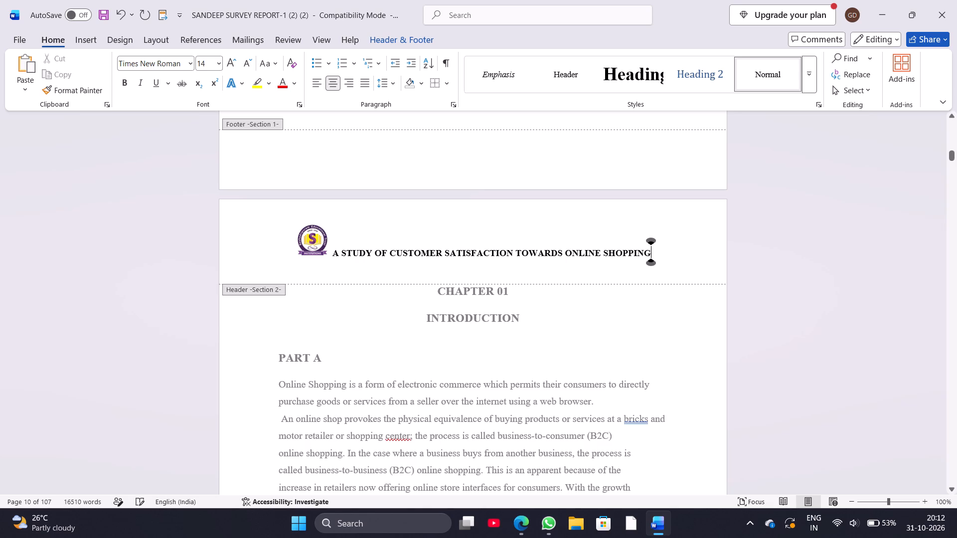
# Start a new line below the report title in the Section 2 header and give it a top border.
pyautogui.click(446, 85)
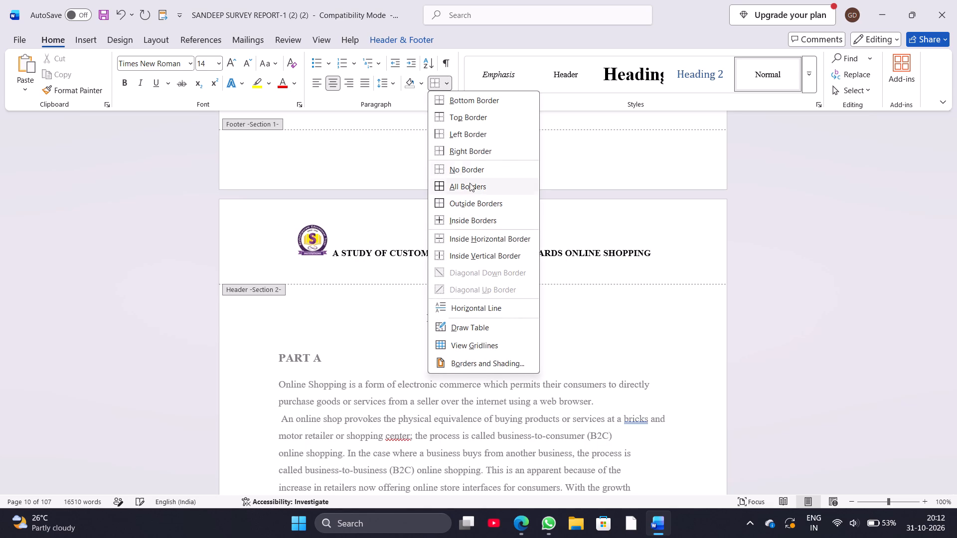
pyautogui.click(469, 170)
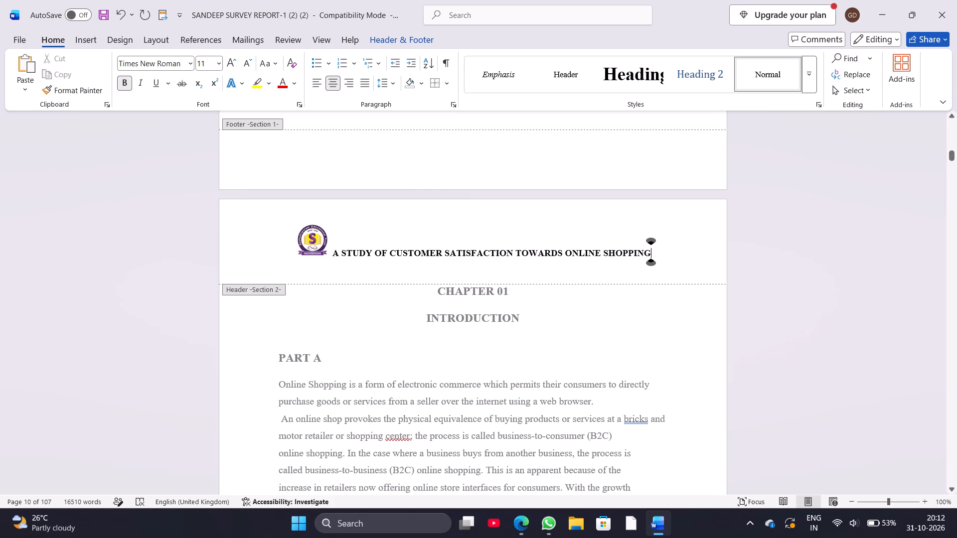
pyautogui.press('Return')
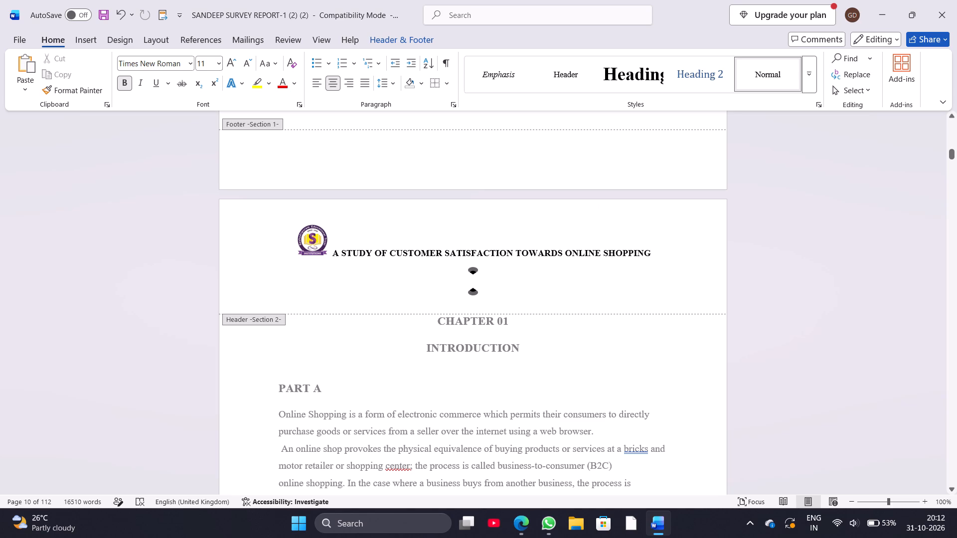
pyautogui.click(451, 80)
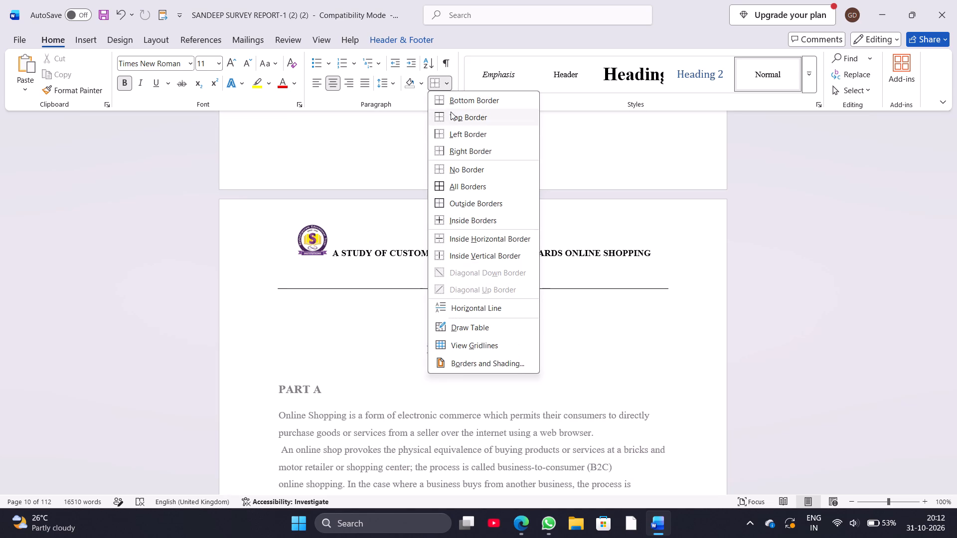
pyautogui.click(451, 112)
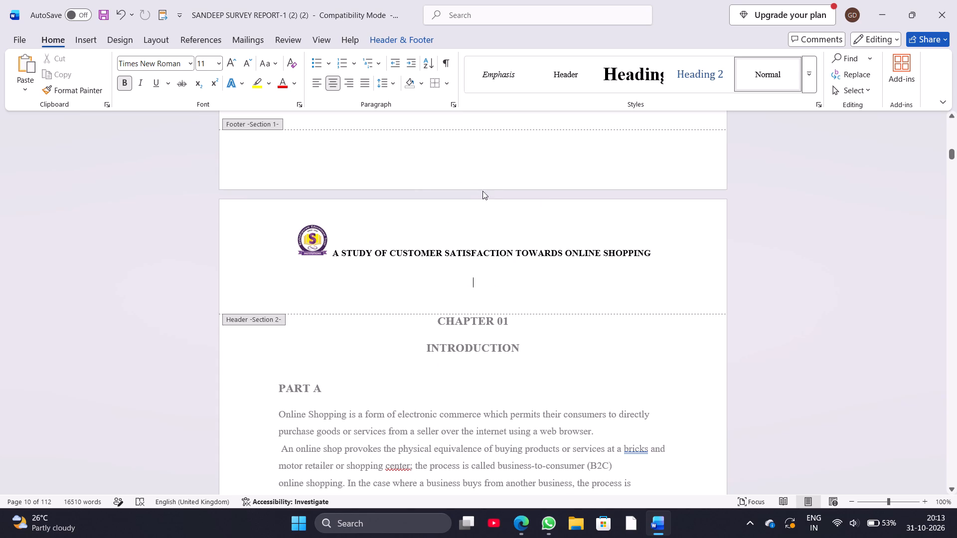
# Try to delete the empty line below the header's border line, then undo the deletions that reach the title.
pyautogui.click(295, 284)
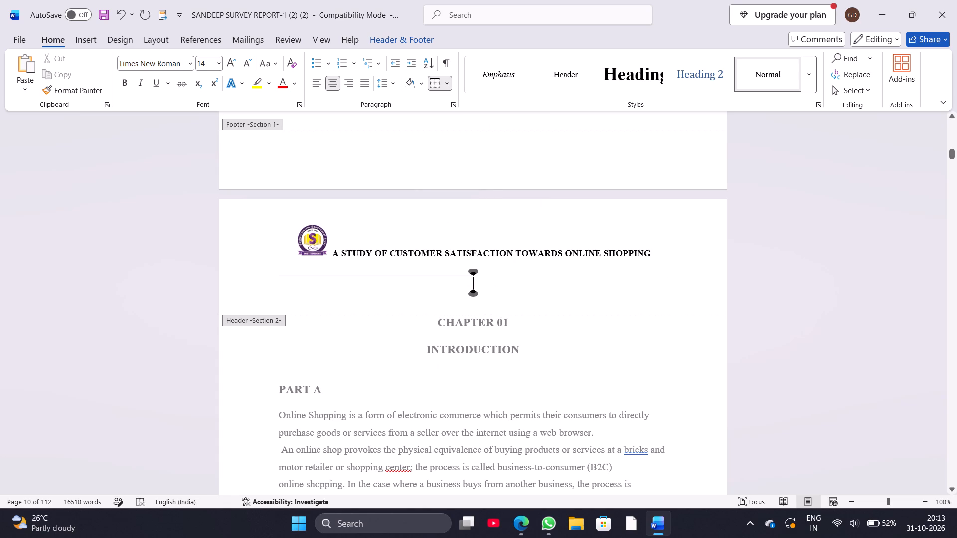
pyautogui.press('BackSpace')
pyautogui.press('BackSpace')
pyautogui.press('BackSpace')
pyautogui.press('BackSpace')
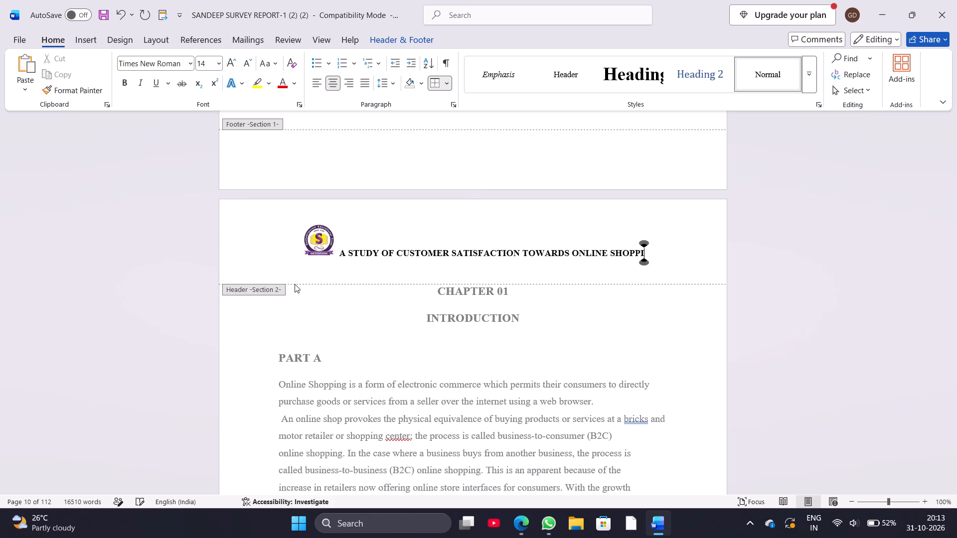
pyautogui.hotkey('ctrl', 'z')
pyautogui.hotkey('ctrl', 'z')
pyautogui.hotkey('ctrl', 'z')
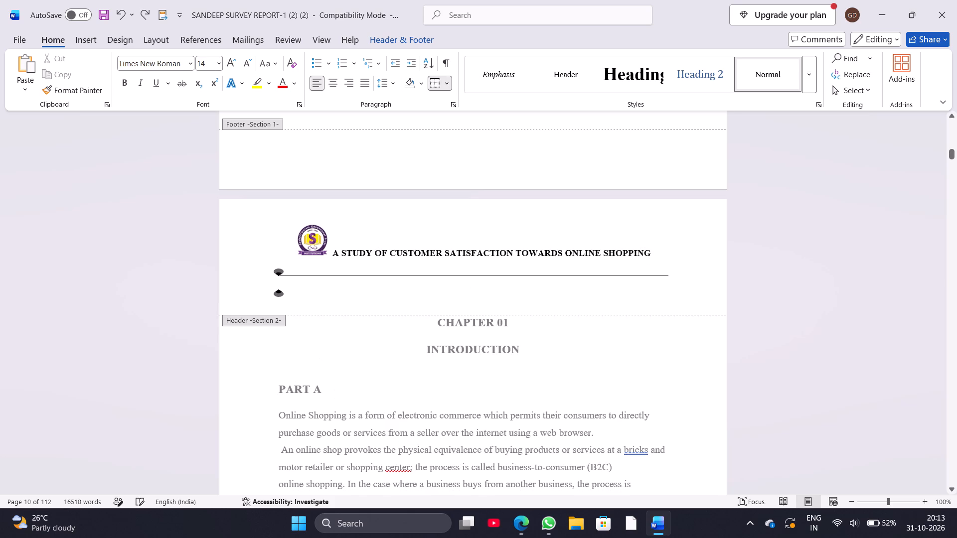
# Adjust the spacing between the header's border line and the empty line beneath it by moving the border upward.
pyautogui.click(346, 275)
pyautogui.moveTo(346, 275); pyautogui.dragTo(344, 264)
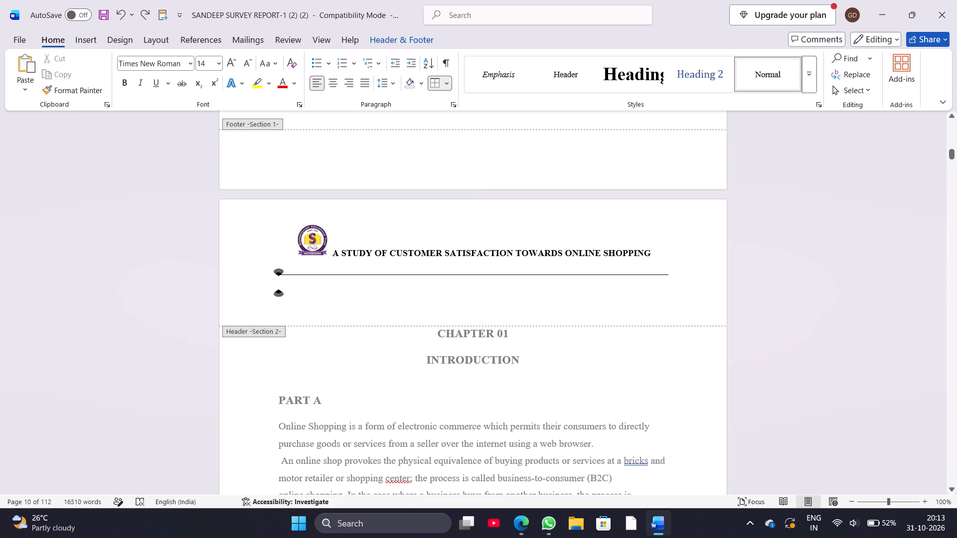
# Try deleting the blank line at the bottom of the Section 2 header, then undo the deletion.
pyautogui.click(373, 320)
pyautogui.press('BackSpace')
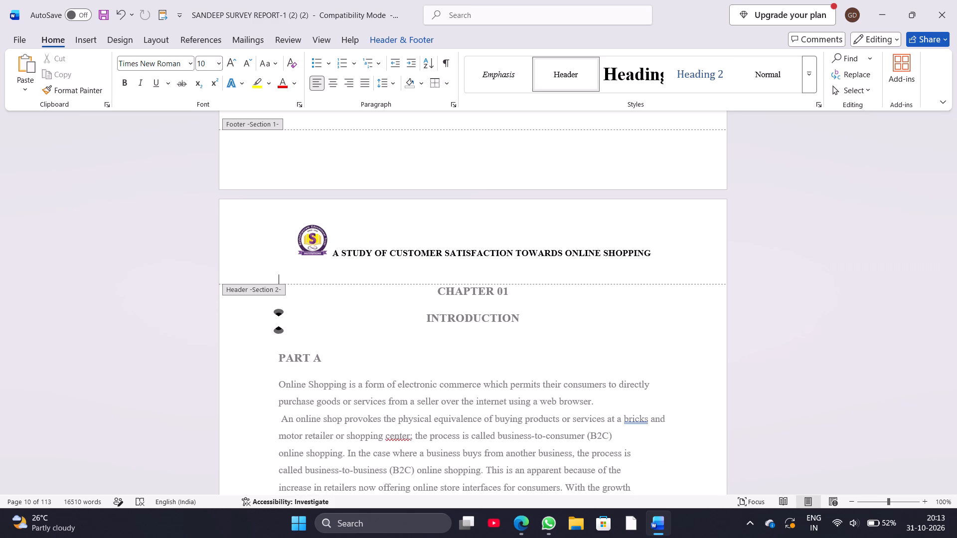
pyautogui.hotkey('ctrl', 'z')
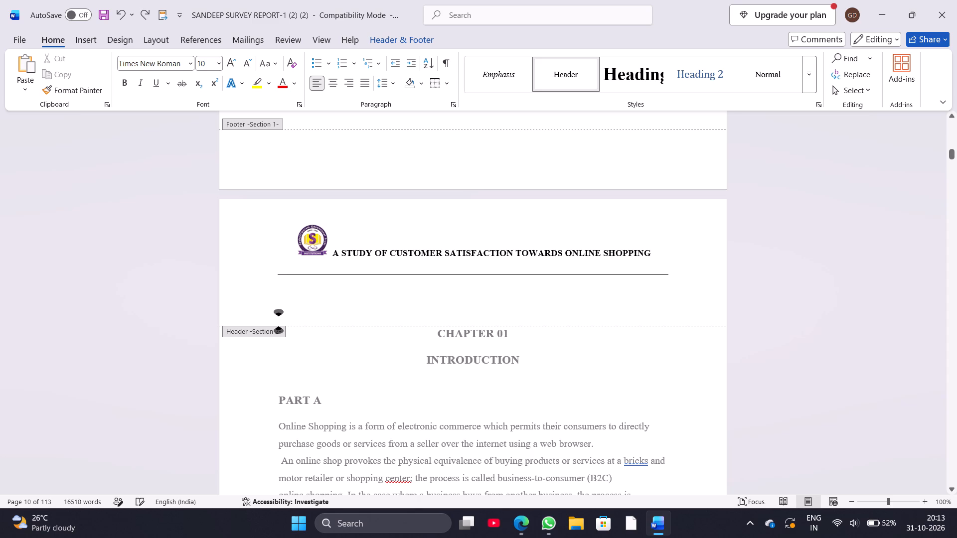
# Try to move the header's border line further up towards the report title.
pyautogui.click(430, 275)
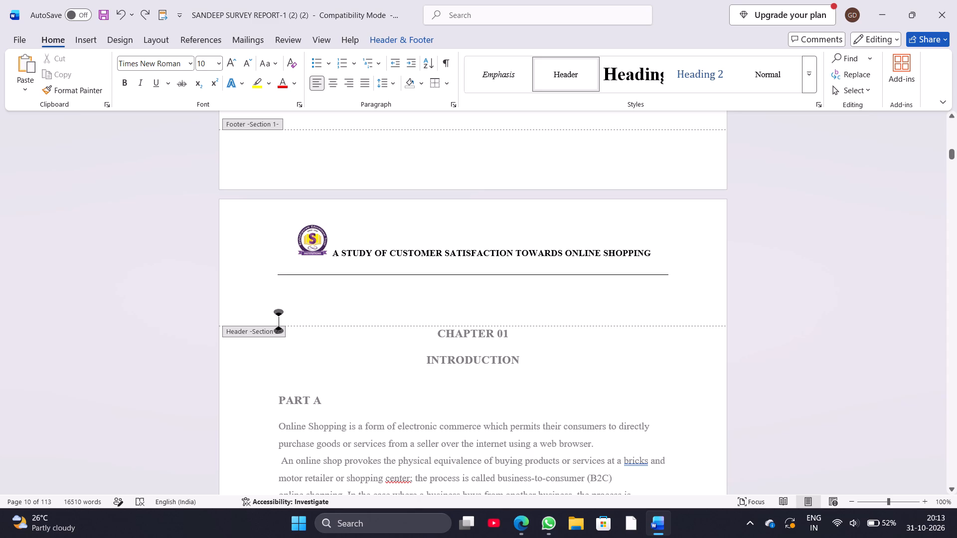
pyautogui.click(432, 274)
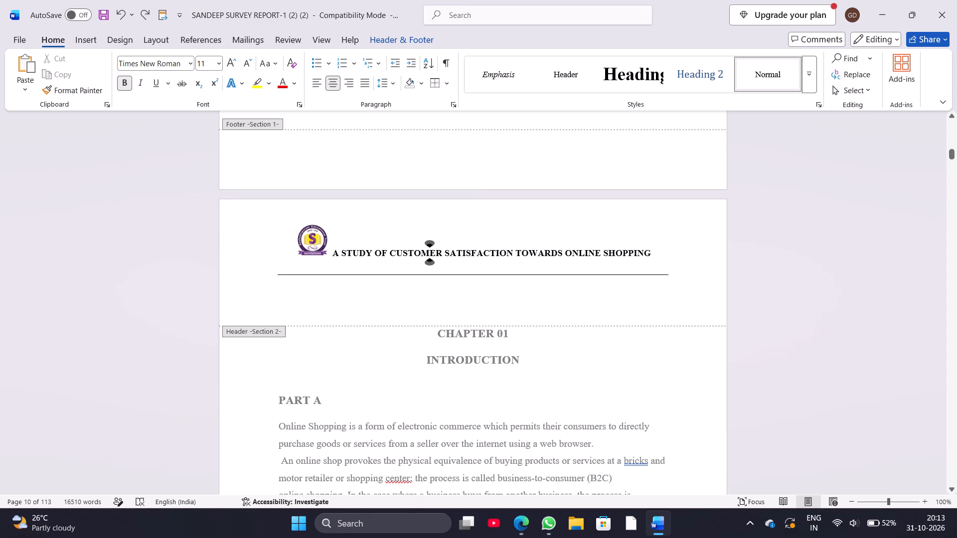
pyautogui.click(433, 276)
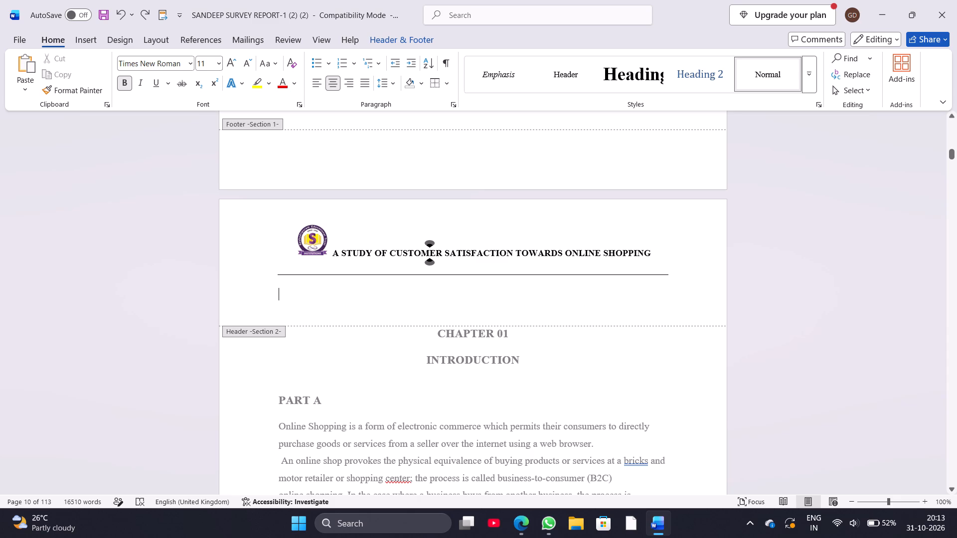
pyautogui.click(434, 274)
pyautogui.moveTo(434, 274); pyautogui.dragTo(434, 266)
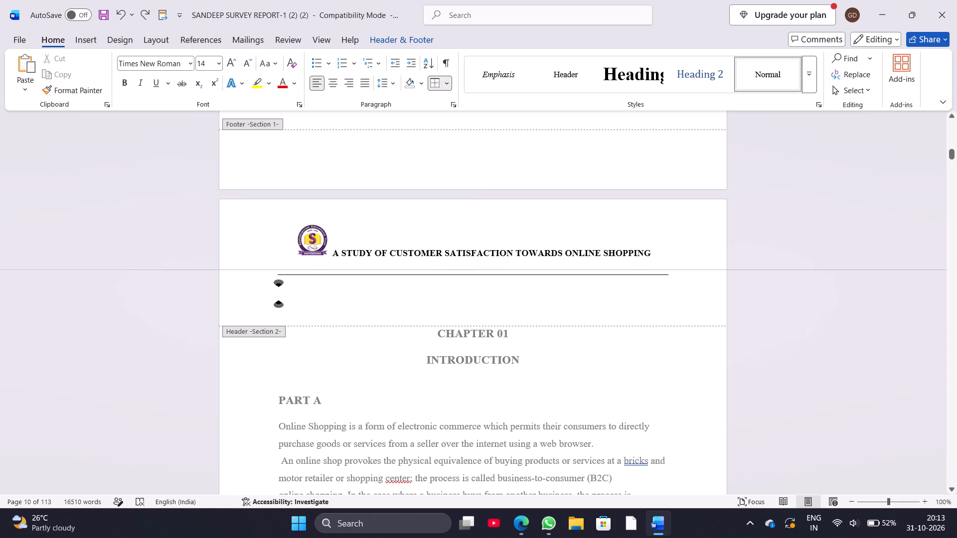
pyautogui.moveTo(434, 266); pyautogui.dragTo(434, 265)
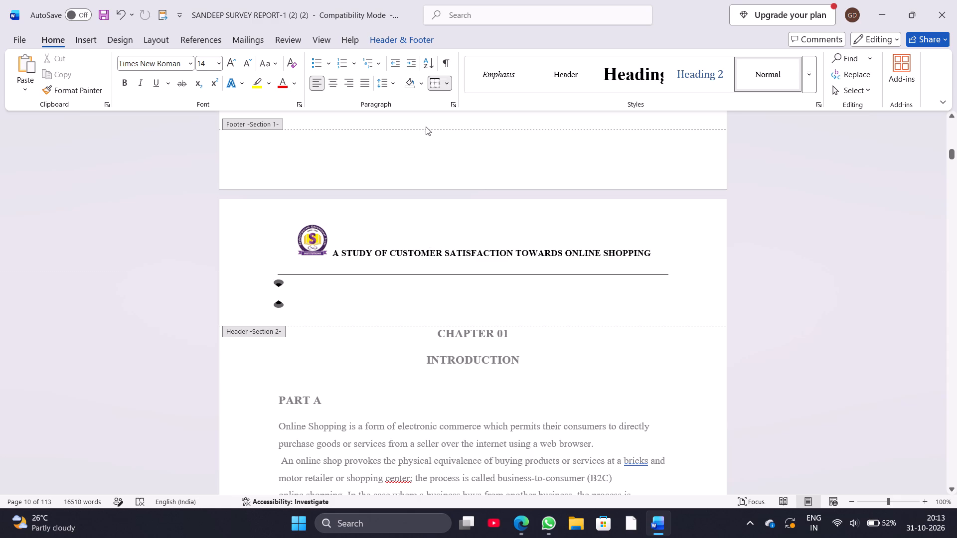
# Add a bottom border to the empty line beneath the page number in the Section 2 footer.
pyautogui.scroll(-3, 395, 266)
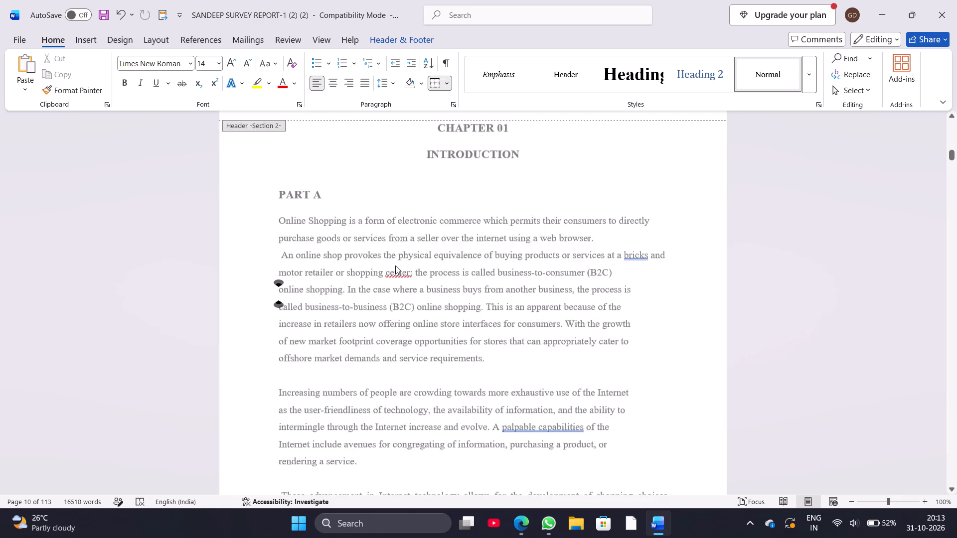
pyautogui.scroll(-2, 395, 266)
pyautogui.click(384, 305)
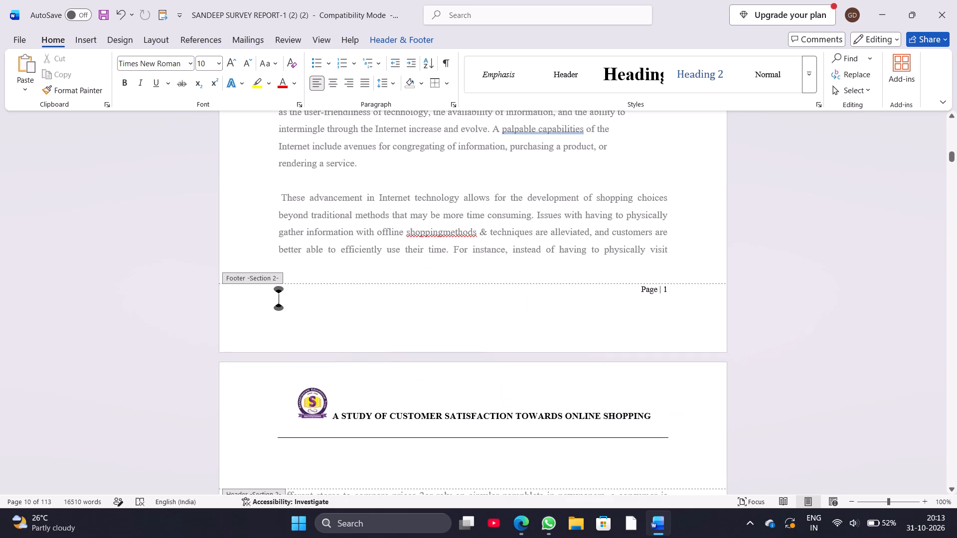
pyautogui.click(444, 81)
pyautogui.click(450, 103)
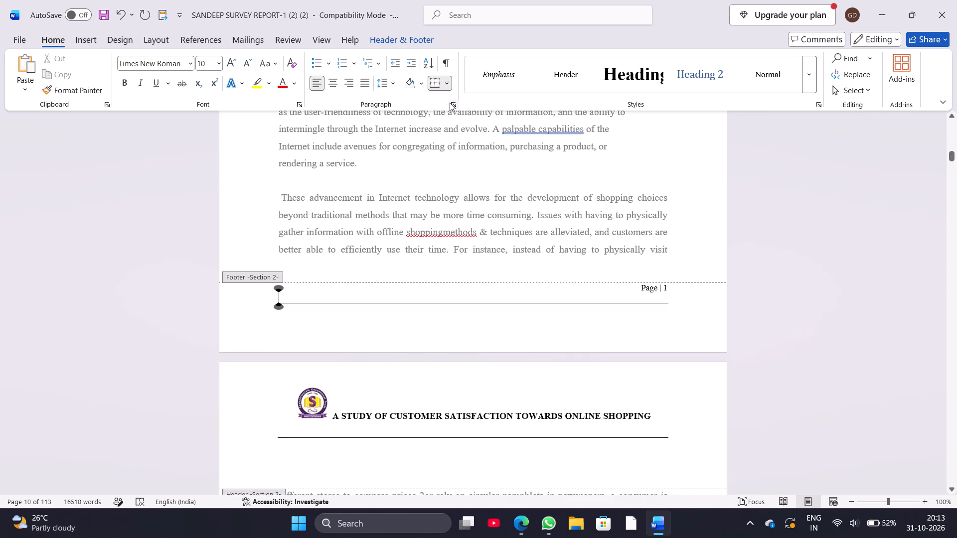
# Go back to the end of the title in the Section 2 header and close header and footer editing.
pyautogui.scroll(5, 466, 236)
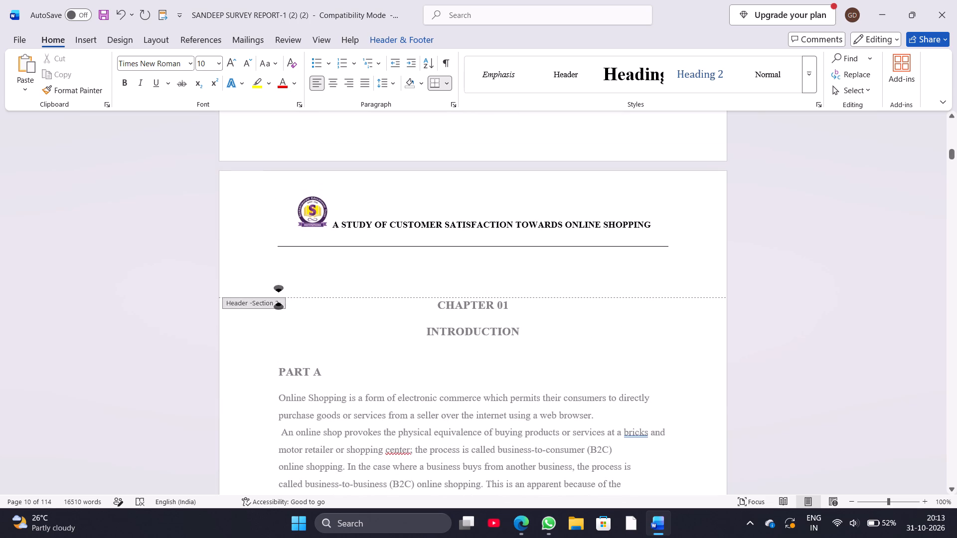
pyautogui.click(654, 231)
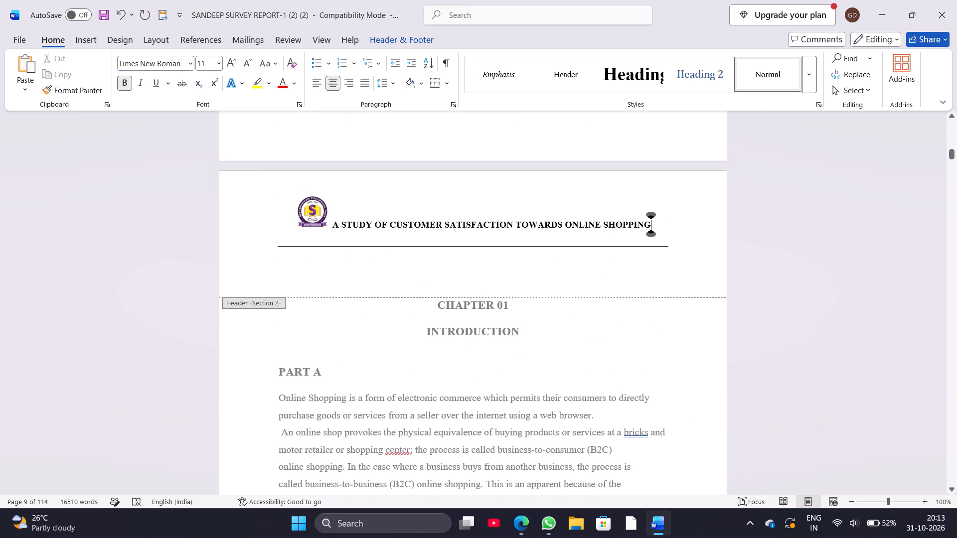
pyautogui.click(417, 31)
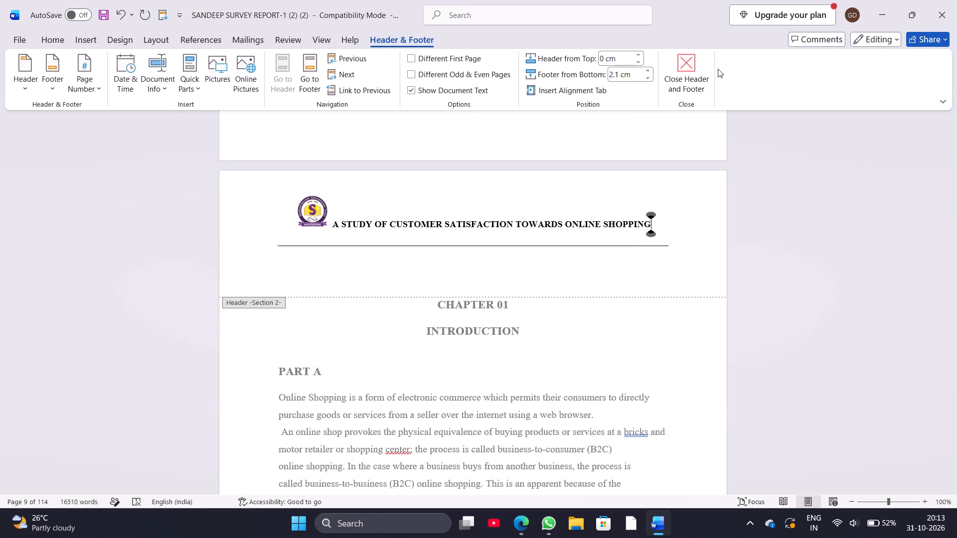
pyautogui.click(696, 66)
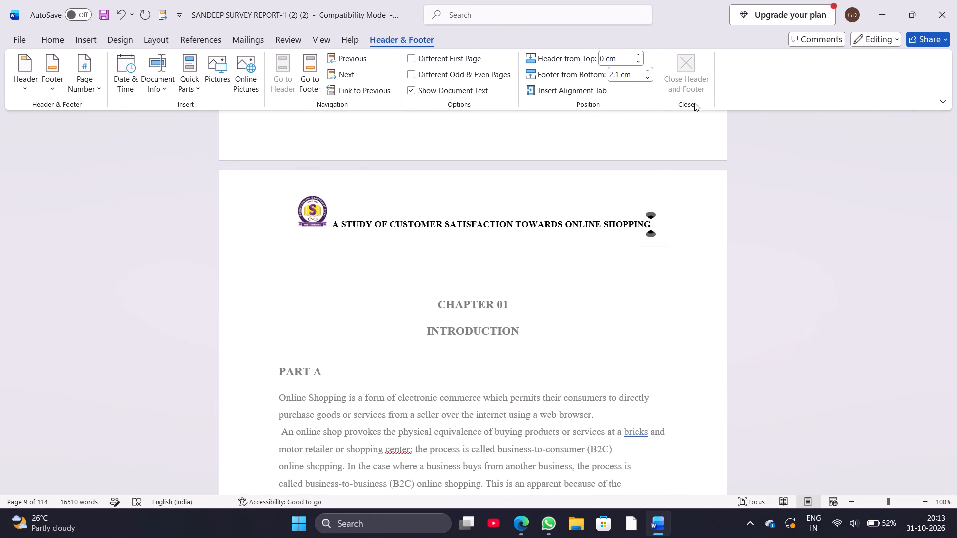
# Try to close the gap above the CHAPTER 01 heading by deleting backwards from its start, clearing its centring.
pyautogui.press('BackSpace')
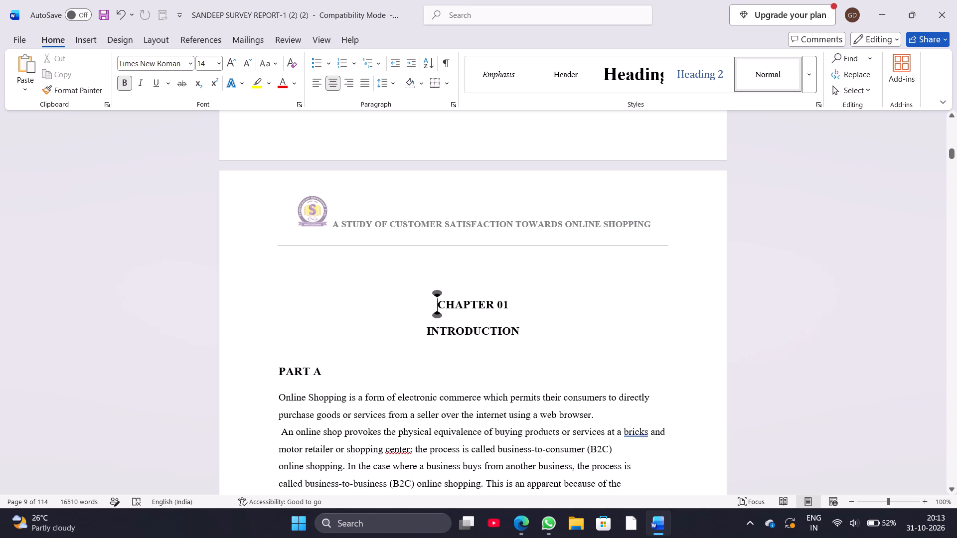
pyautogui.press('BackSpace')
pyautogui.press('BackSpace')
pyautogui.press('BackSpace')
pyautogui.press('BackSpace')
pyautogui.press('BackSpace')
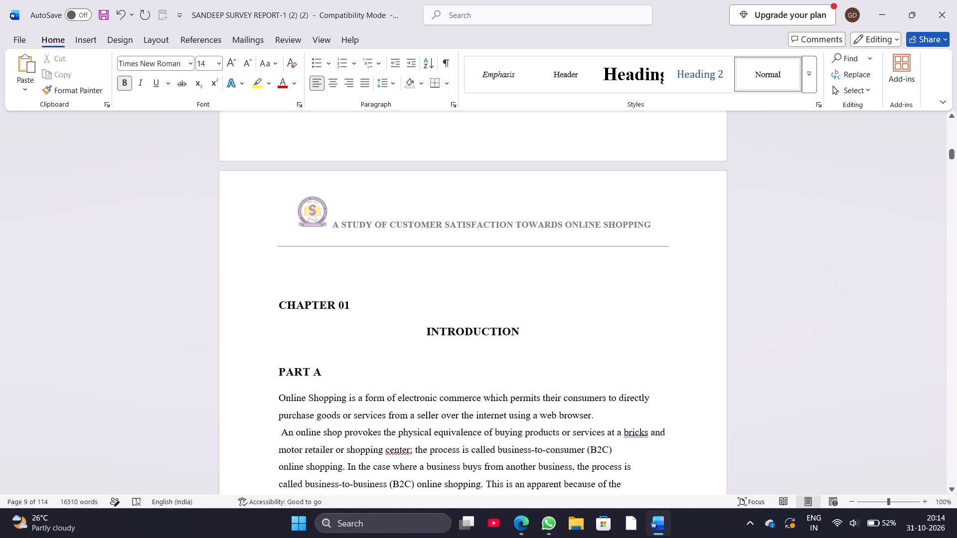
pyautogui.press('BackSpace')
pyautogui.press('BackSpace')
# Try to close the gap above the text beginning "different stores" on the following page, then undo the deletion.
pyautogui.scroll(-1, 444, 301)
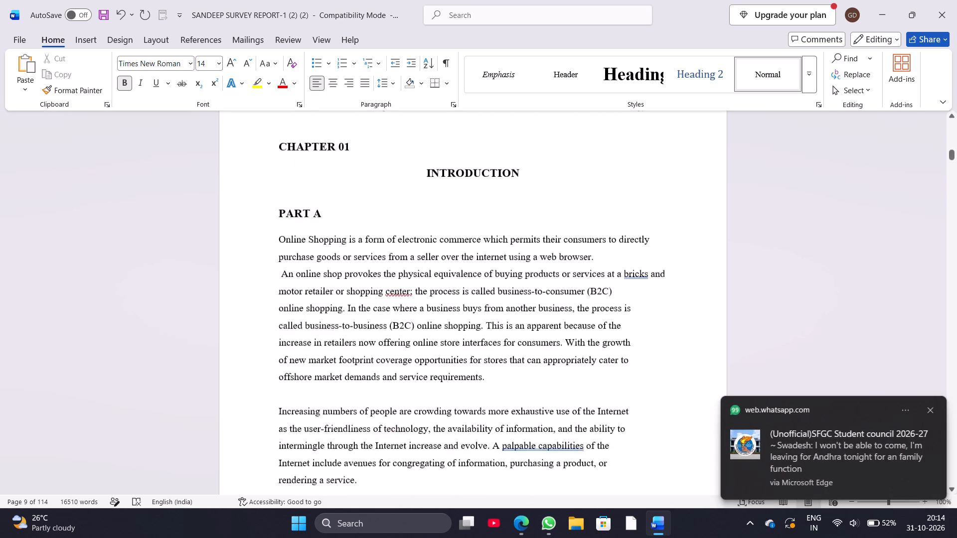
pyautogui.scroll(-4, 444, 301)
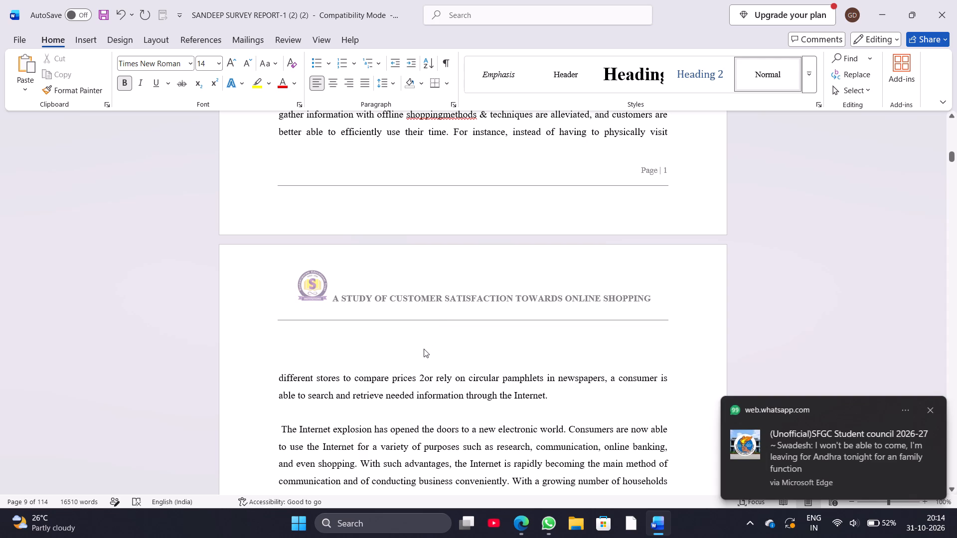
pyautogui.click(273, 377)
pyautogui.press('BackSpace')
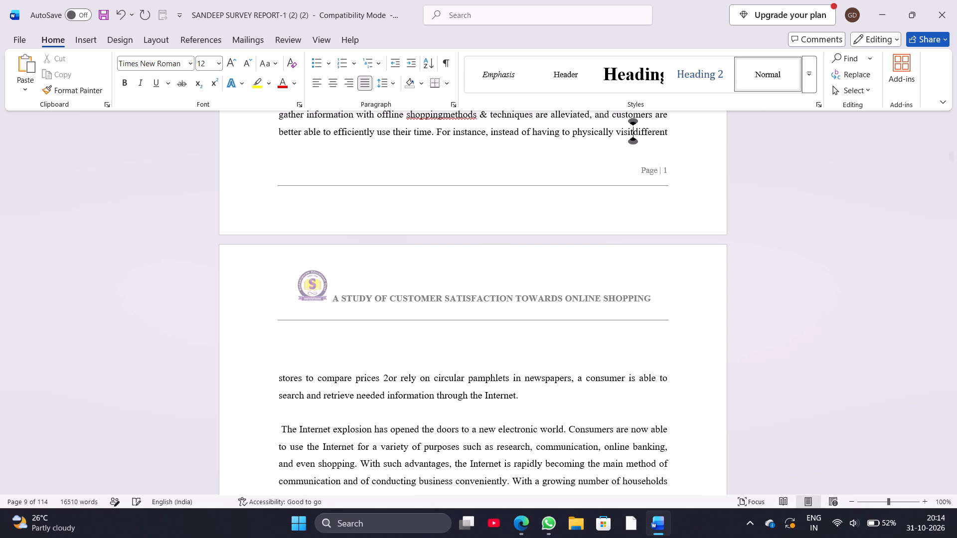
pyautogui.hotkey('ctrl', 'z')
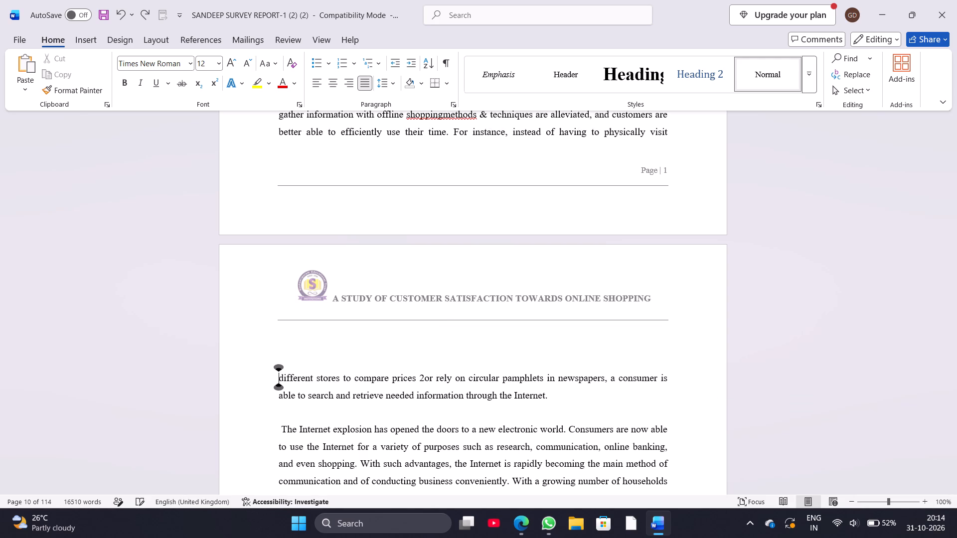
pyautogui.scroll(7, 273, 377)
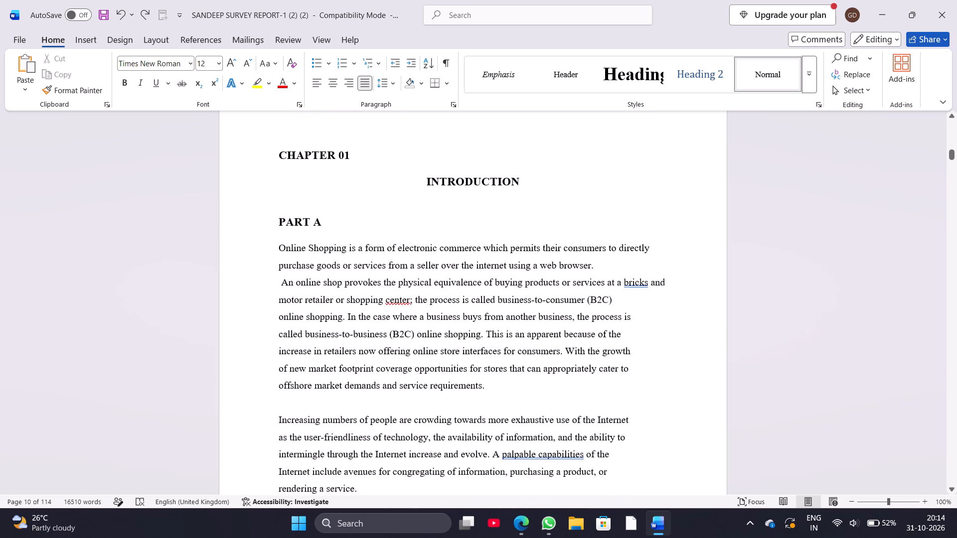
# Reapply justified alignment and a line spacing setting to the body text under PART A, through the end of that page.
pyautogui.moveTo(280, 251); pyautogui.dragTo(582, 479)
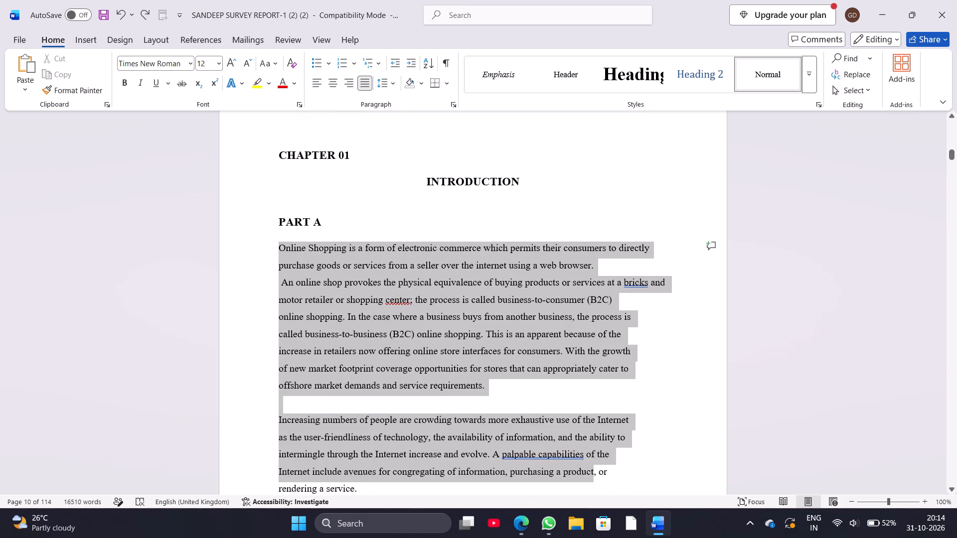
pyautogui.moveTo(582, 479); pyautogui.dragTo(735, 362)
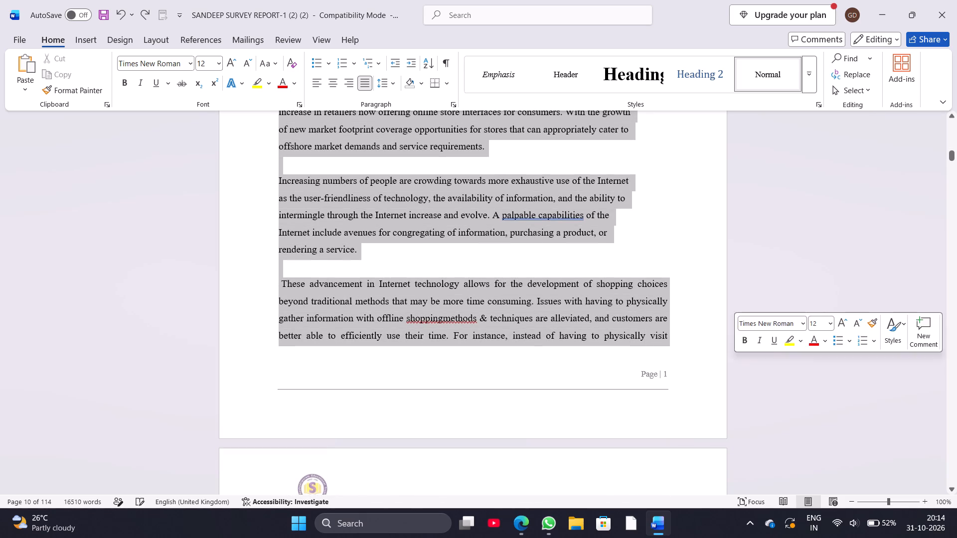
pyautogui.click(365, 78)
pyautogui.click(365, 78)
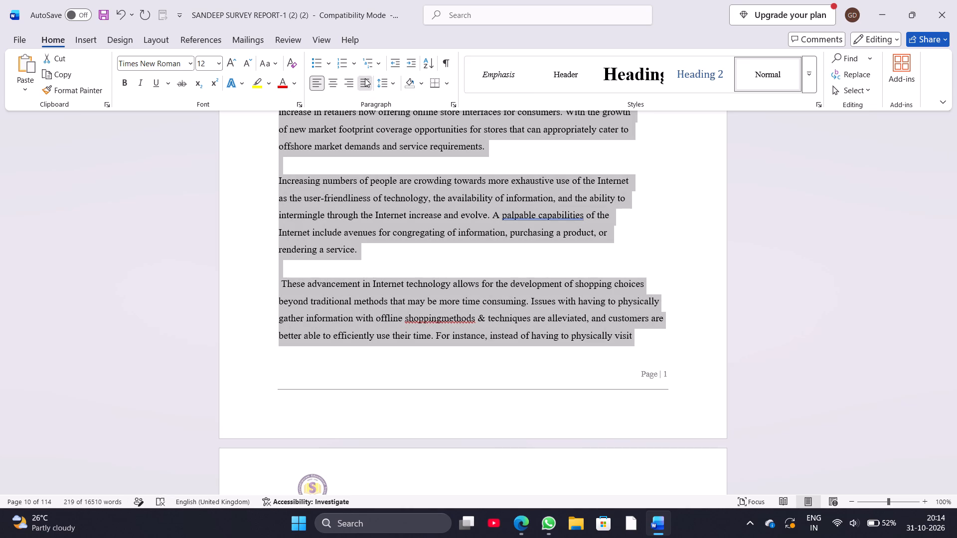
pyautogui.click(391, 84)
pyautogui.click(396, 134)
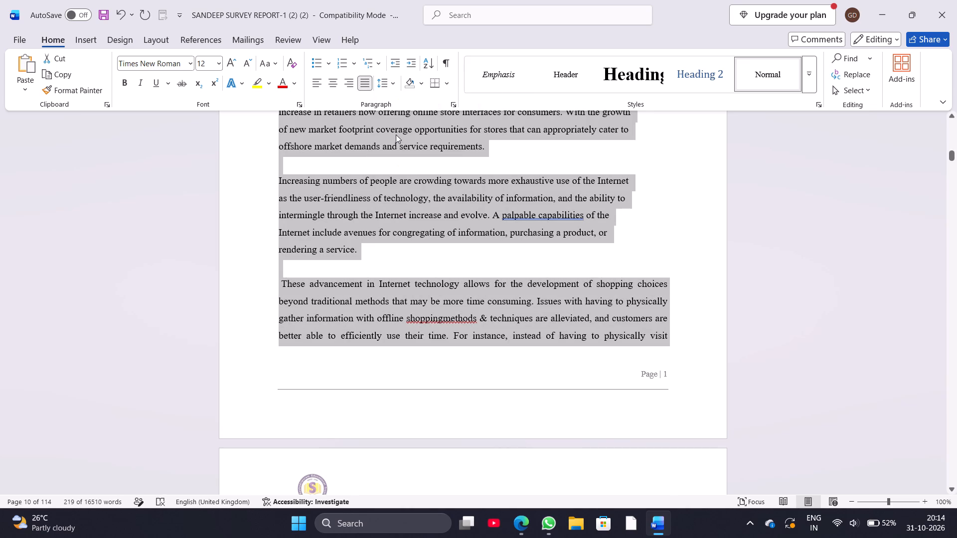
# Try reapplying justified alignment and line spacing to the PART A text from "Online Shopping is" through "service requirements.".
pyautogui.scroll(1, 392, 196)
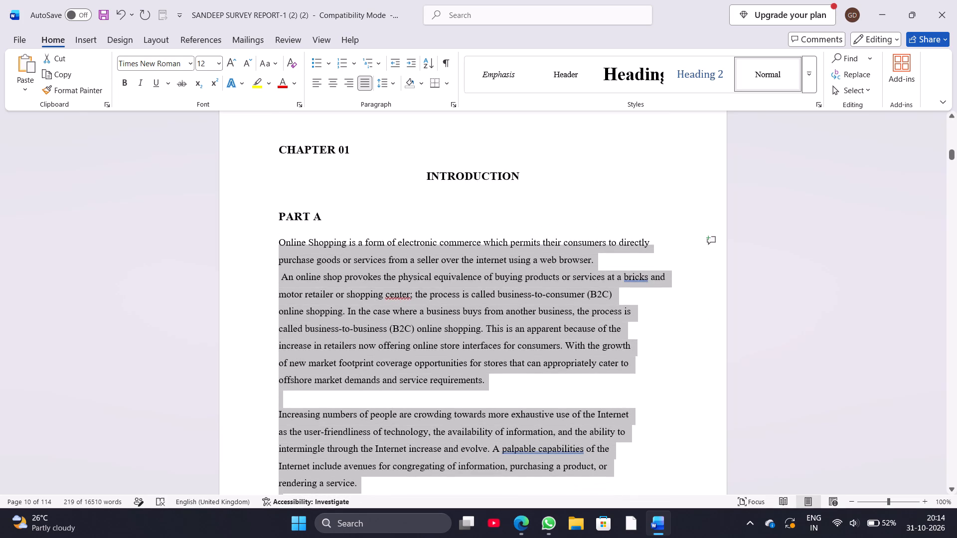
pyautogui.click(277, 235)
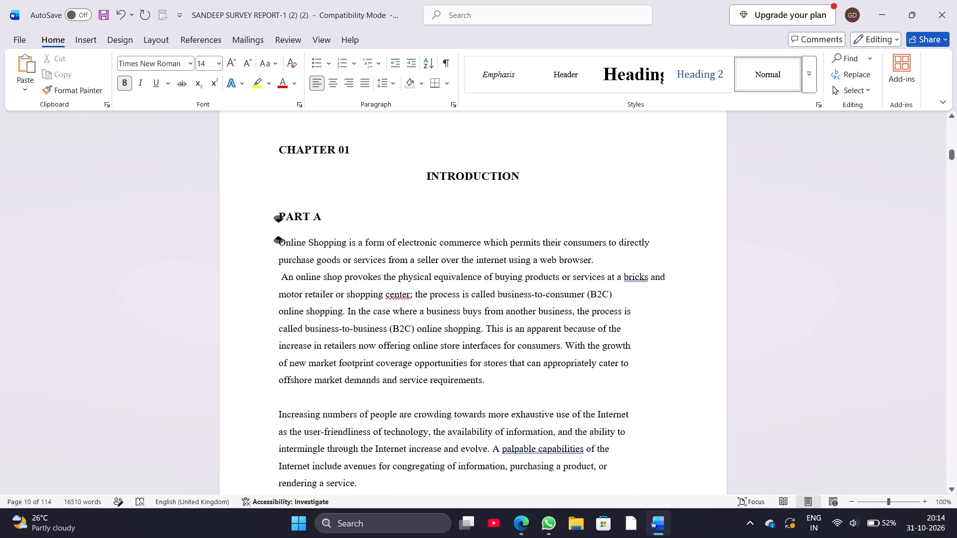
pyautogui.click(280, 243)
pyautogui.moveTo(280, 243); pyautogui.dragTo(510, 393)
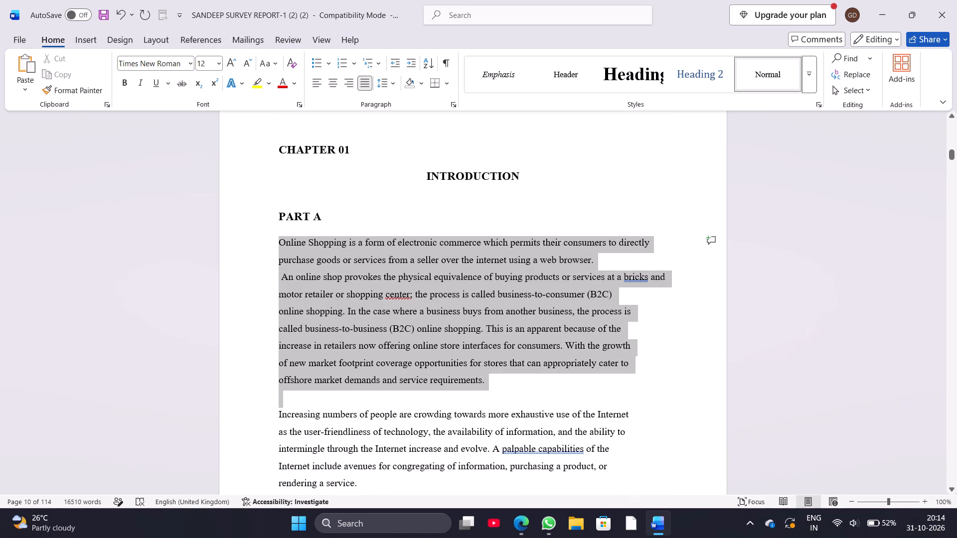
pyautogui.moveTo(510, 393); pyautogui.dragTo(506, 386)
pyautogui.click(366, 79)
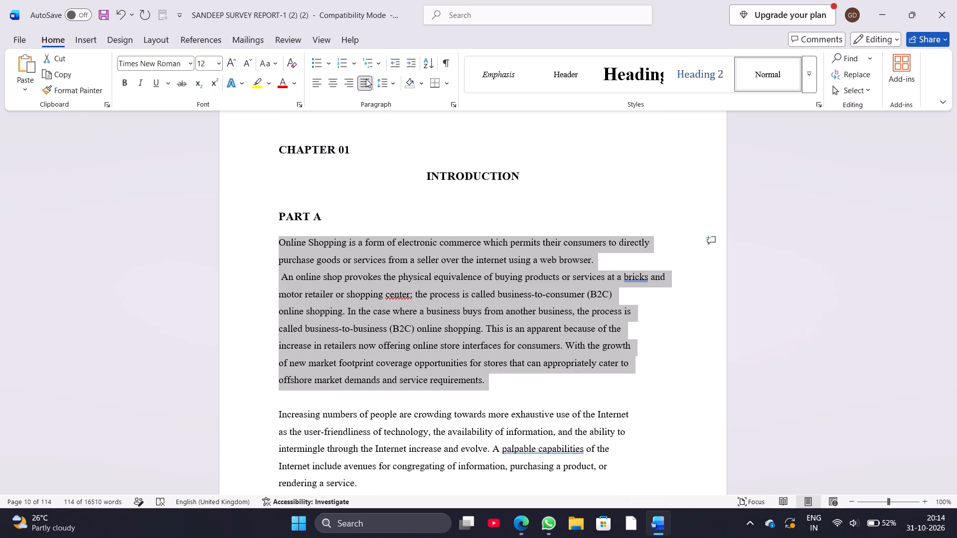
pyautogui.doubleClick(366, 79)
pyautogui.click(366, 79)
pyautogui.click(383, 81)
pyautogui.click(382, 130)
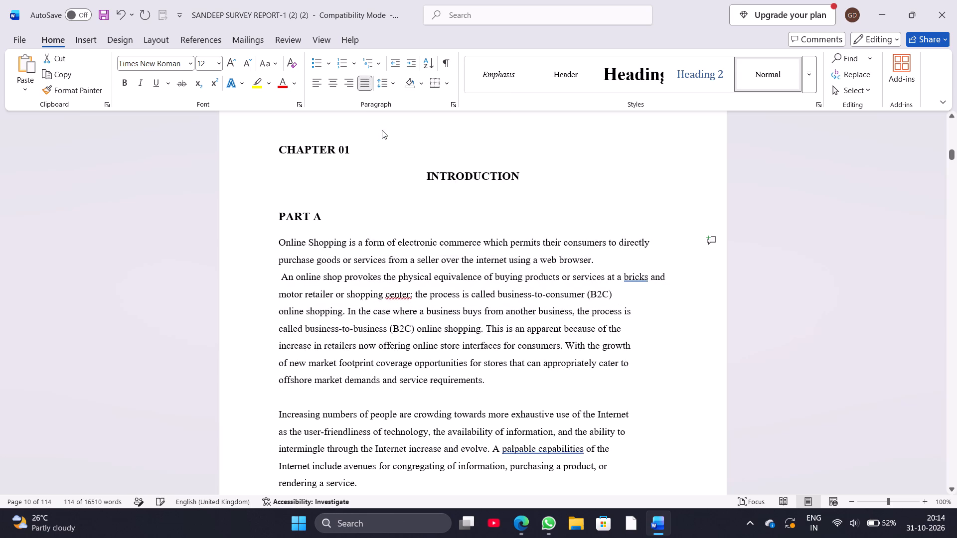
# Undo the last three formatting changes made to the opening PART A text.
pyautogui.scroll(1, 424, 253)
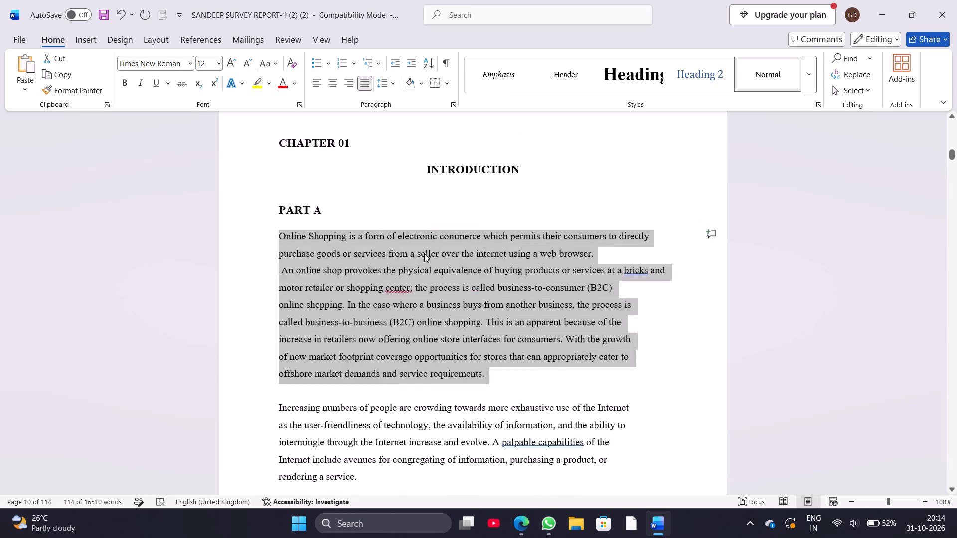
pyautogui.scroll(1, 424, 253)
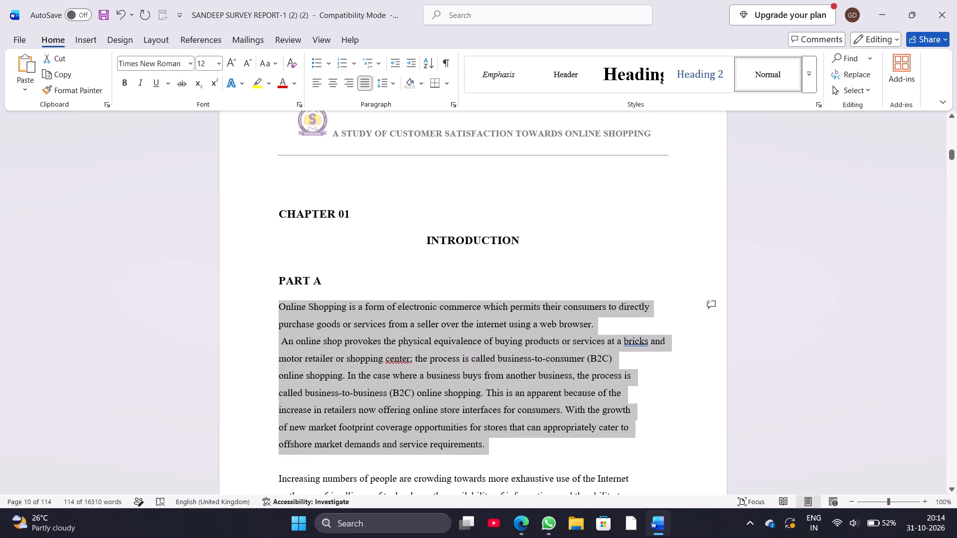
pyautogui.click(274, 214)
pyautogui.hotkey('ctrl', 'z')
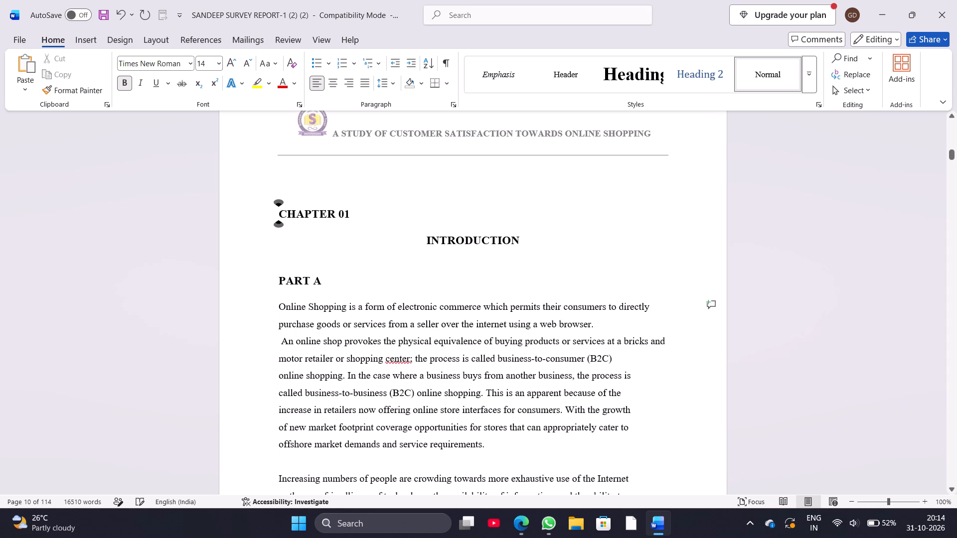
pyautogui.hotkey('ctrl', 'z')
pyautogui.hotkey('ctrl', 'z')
# Centre the CHAPTER 01 heading above INTRODUCTION.
pyautogui.click(274, 214)
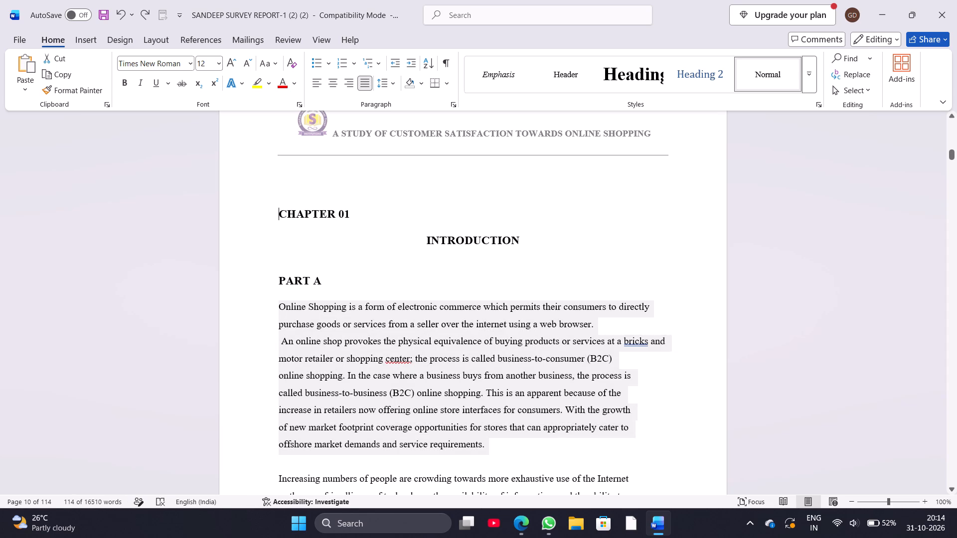
pyautogui.click(333, 79)
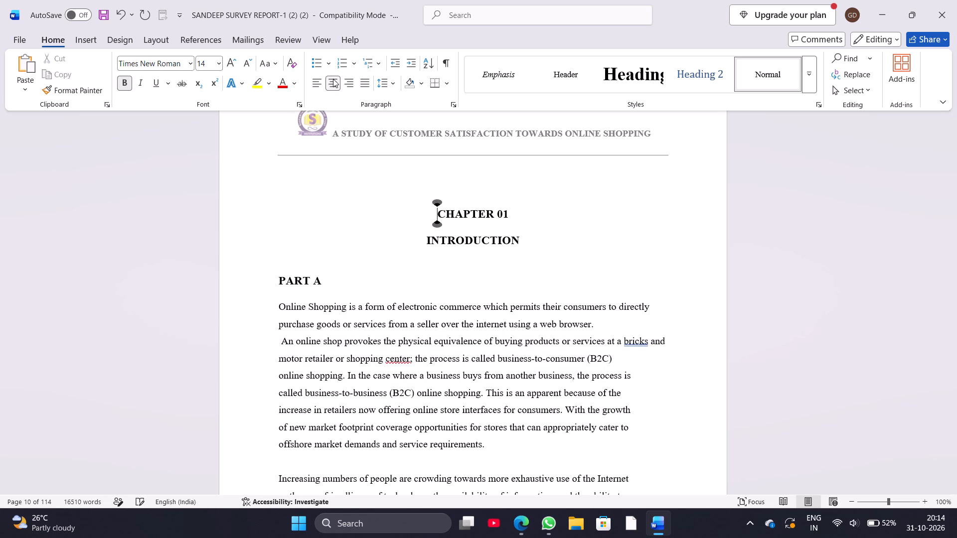
# Look over the following Chapter 01 pages and return to the start of "A SURVEY PROJECT REPORT ON" on the title page.
pyautogui.scroll(-13, 335, 209)
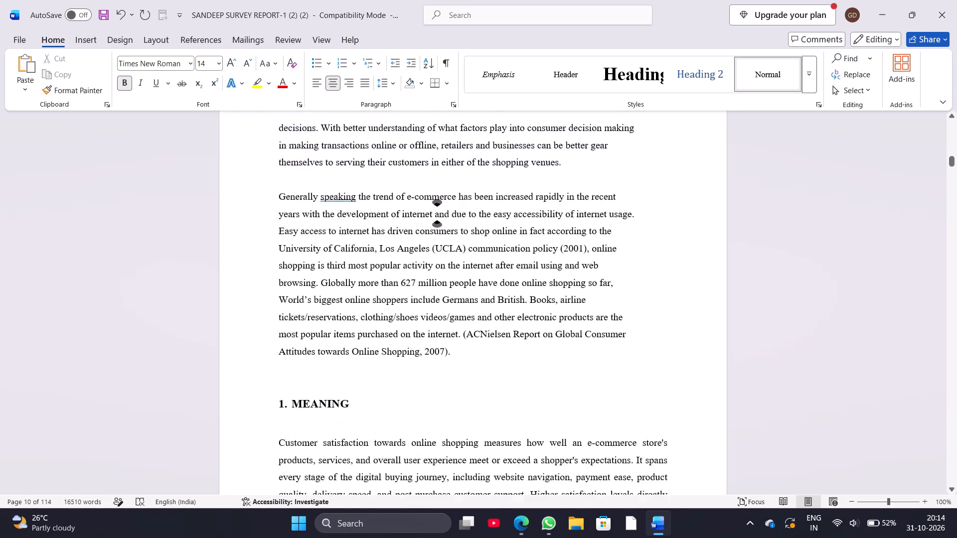
pyautogui.scroll(10, 335, 209)
pyautogui.scroll(14, 335, 209)
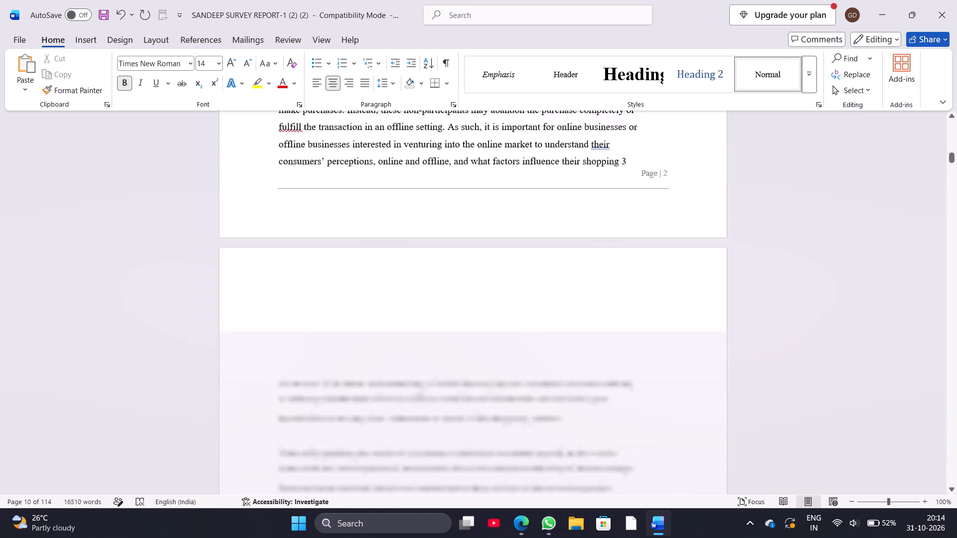
pyautogui.scroll(7, 335, 209)
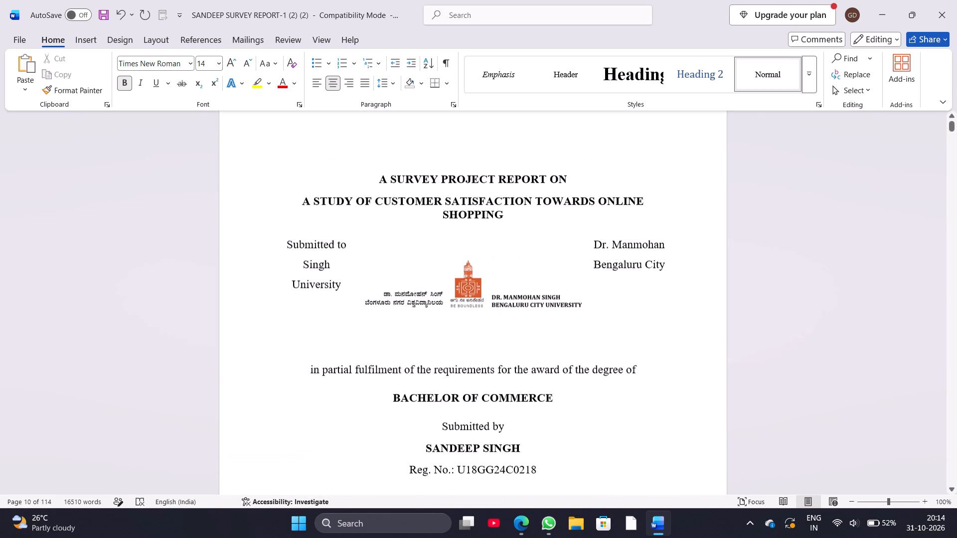
pyautogui.click(377, 185)
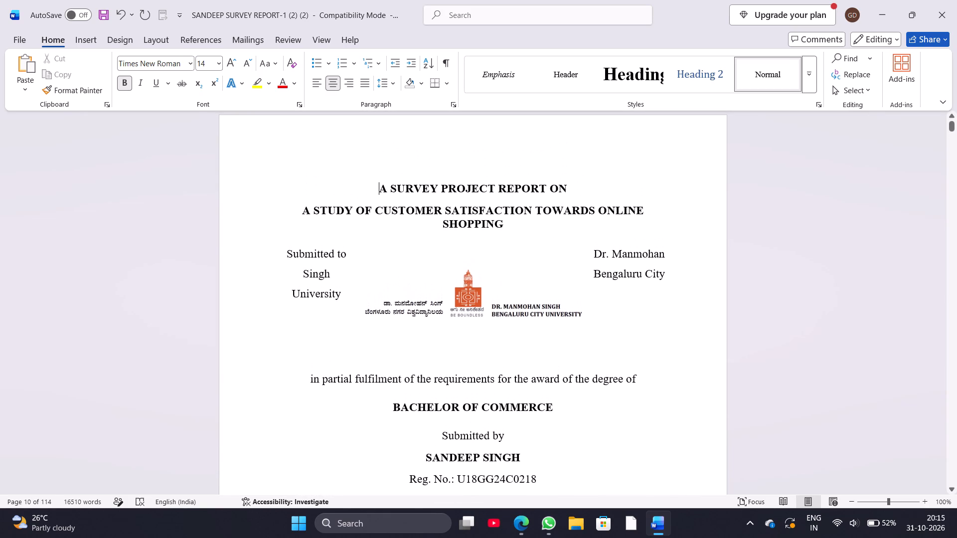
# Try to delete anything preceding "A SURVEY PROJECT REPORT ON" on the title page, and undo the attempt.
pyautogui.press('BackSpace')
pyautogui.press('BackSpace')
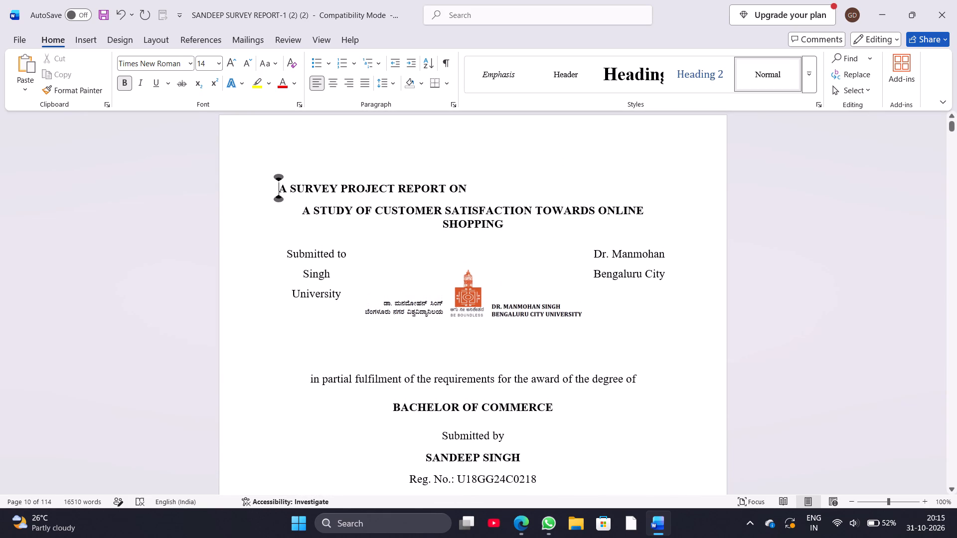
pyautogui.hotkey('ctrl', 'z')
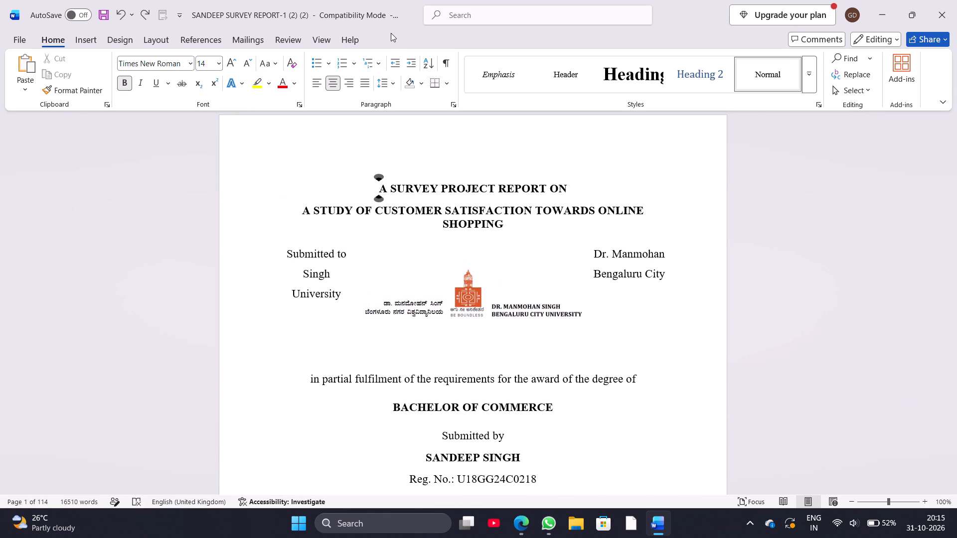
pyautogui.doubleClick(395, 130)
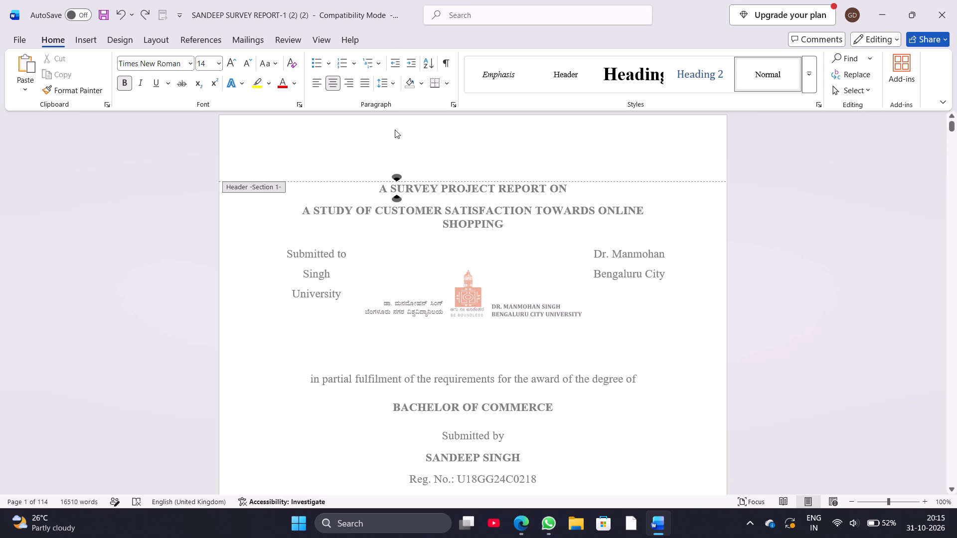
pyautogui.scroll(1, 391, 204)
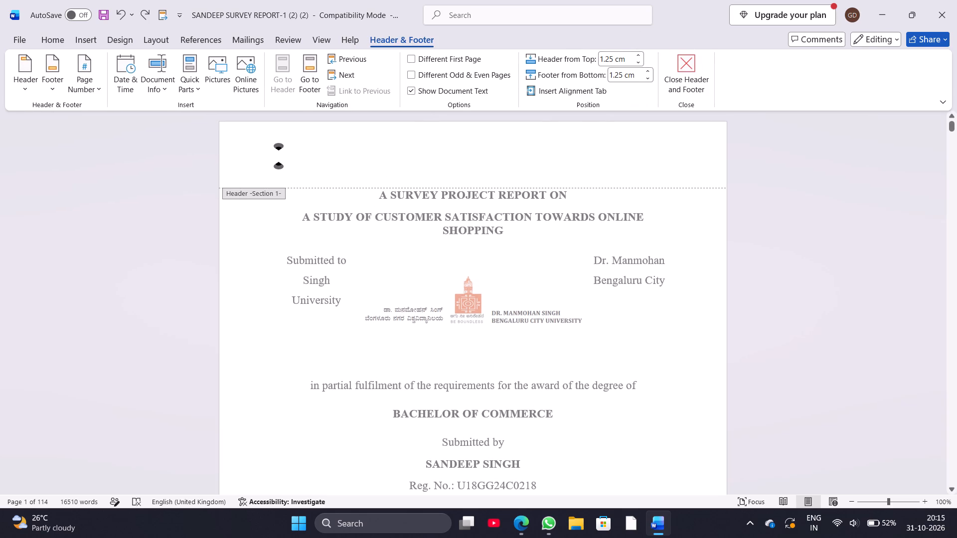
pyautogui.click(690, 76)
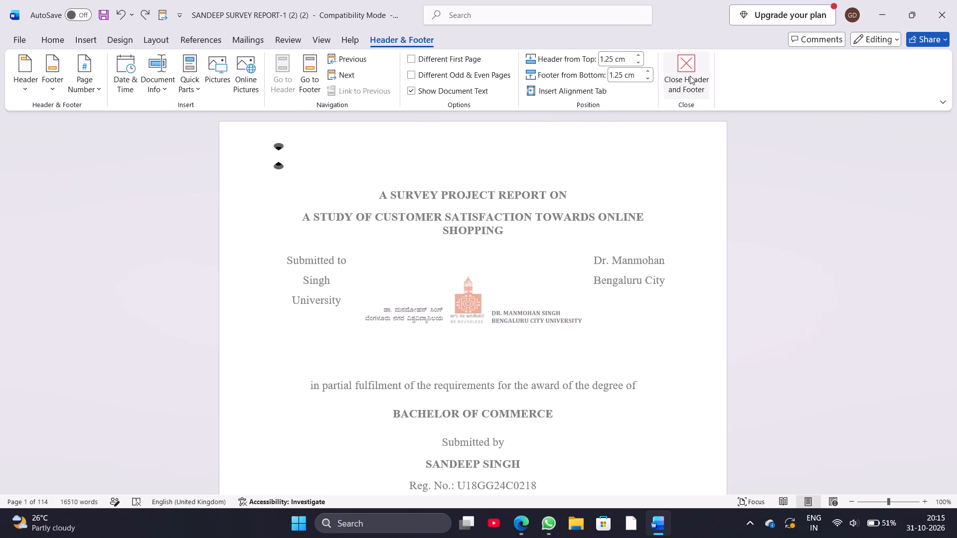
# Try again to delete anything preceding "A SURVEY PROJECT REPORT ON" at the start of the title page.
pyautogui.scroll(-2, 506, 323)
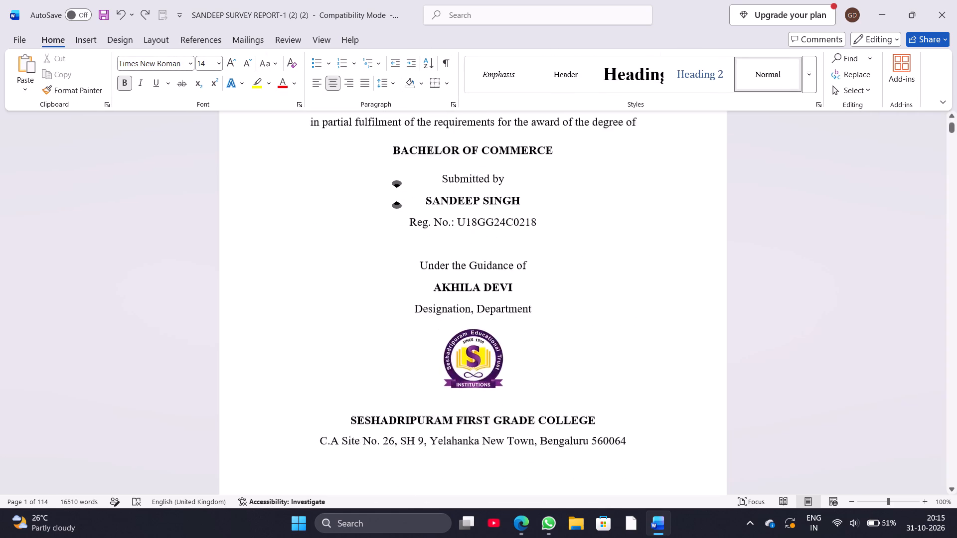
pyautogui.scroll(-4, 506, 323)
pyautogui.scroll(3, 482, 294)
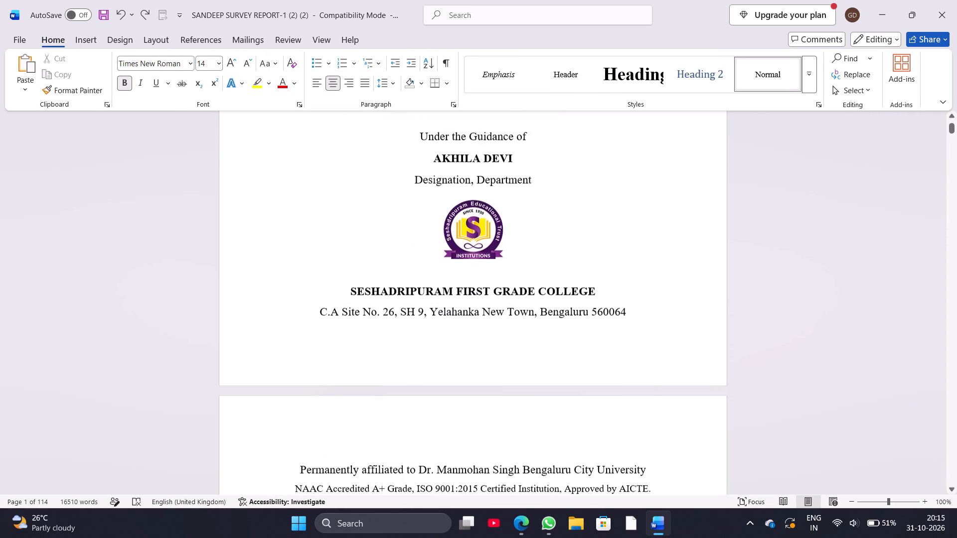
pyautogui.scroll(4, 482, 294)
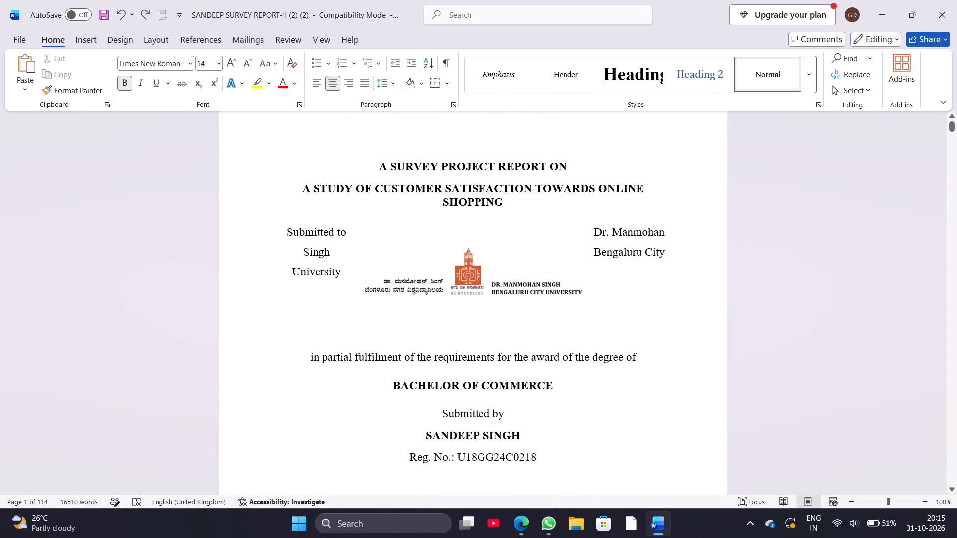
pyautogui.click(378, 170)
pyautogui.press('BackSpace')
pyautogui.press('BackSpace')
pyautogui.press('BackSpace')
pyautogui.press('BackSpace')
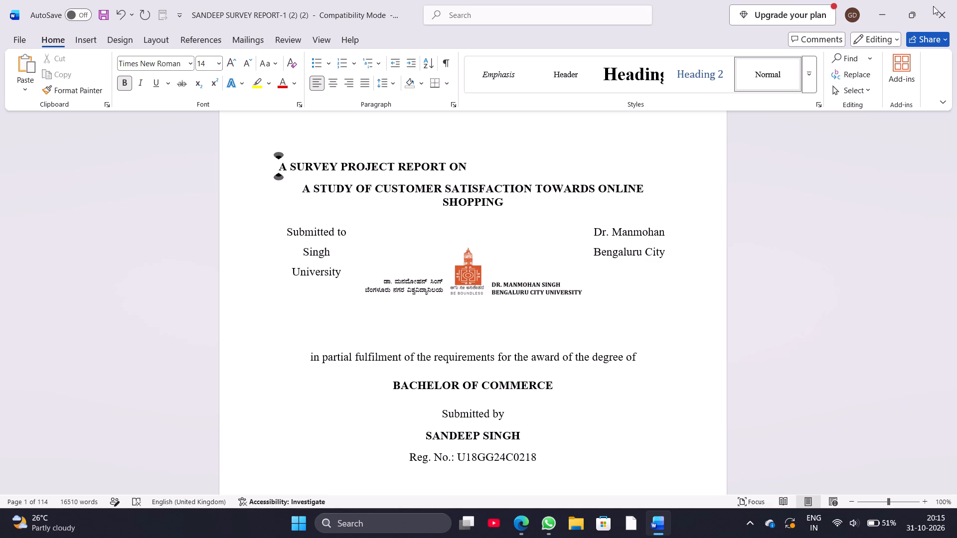
# Close the survey report document without saving the changes.
pyautogui.click(938, 6)
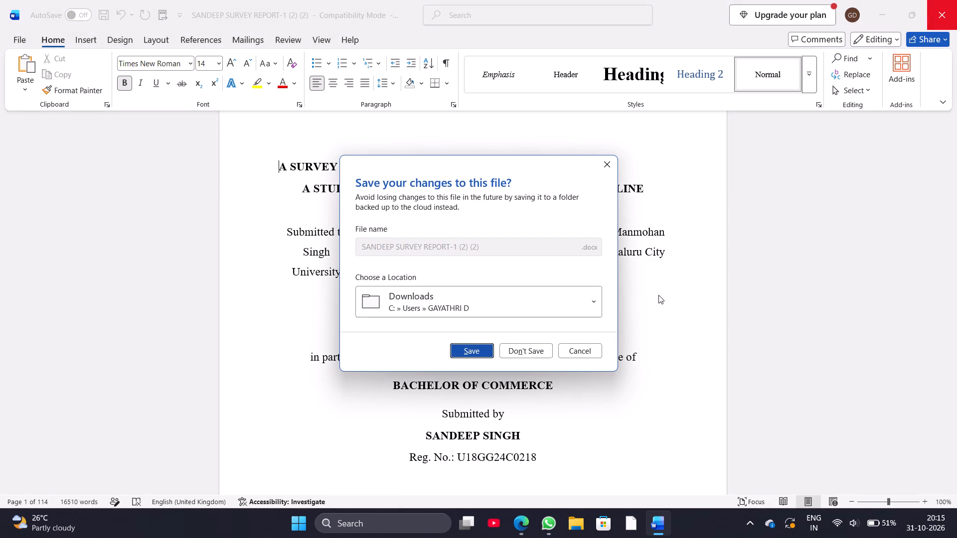
pyautogui.click(522, 349)
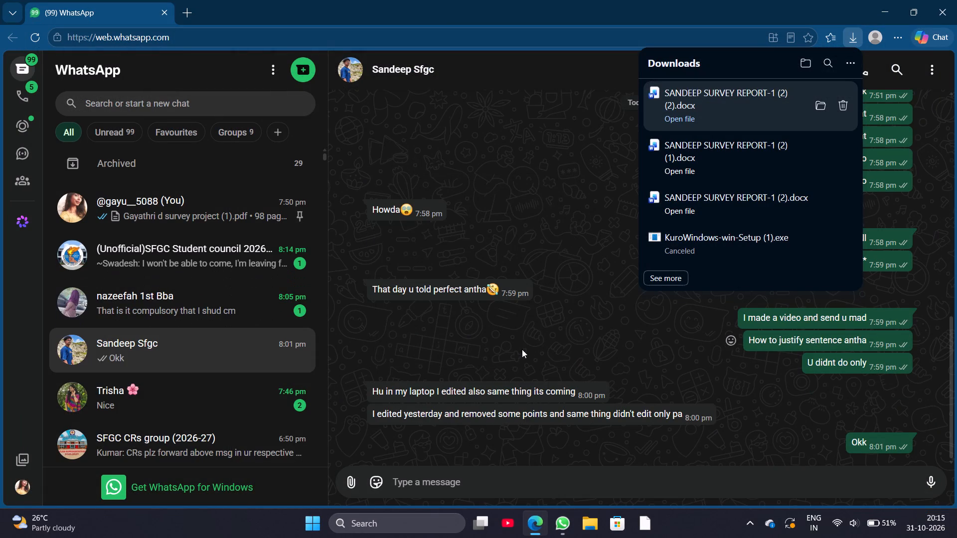